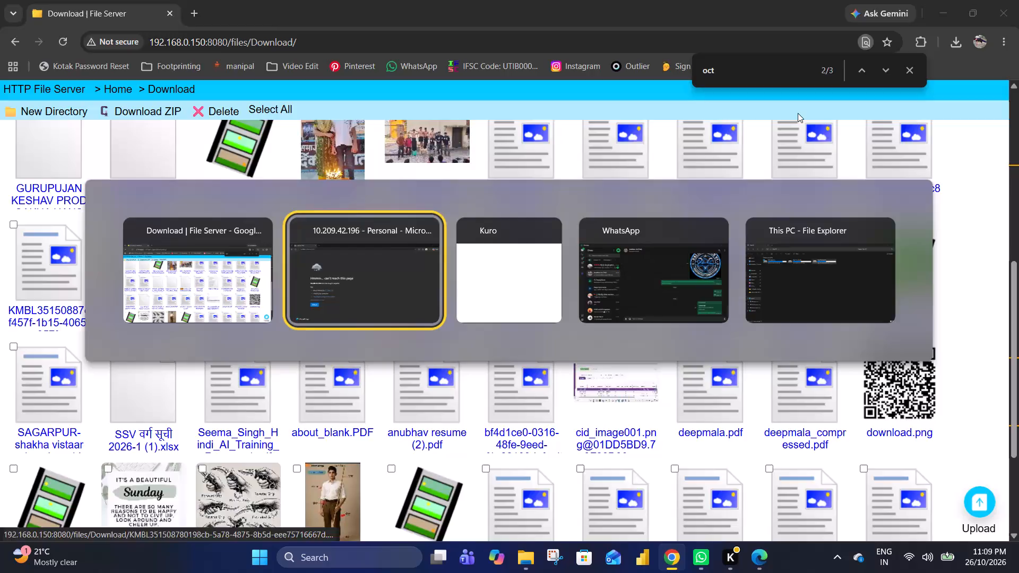
Switch to File Explorer, open the OCT_DATA_DASHBOARD workbook from the Downloads folder, and enable editing.
{"action": "key", "text": "alt+Tab"}
{"action": "key", "text": "alt+Tab"}
{"action": "key", "text": "alt+Tab"}
{"action": "key", "text": "alt+Tab"}
{"action": "key", "text": "alt+Tab"}
{"action": "key", "text": "alt+Tab"}
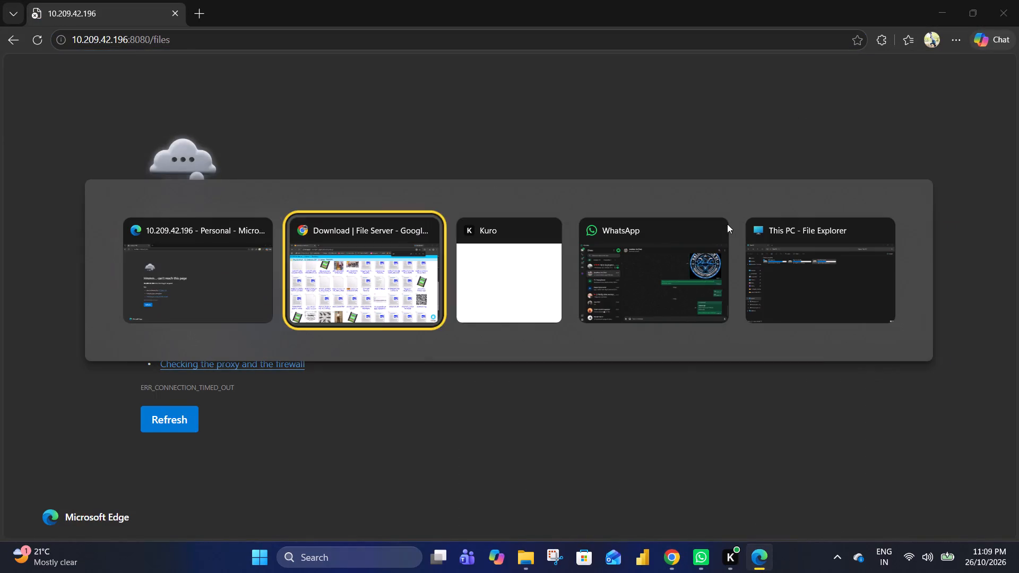
{"action": "key", "text": "alt+Tab"}
{"action": "key", "text": "alt+Tab"}
{"action": "key", "text": "alt+Tab"}
{"action": "left_click", "coordinate": [75, 210]}
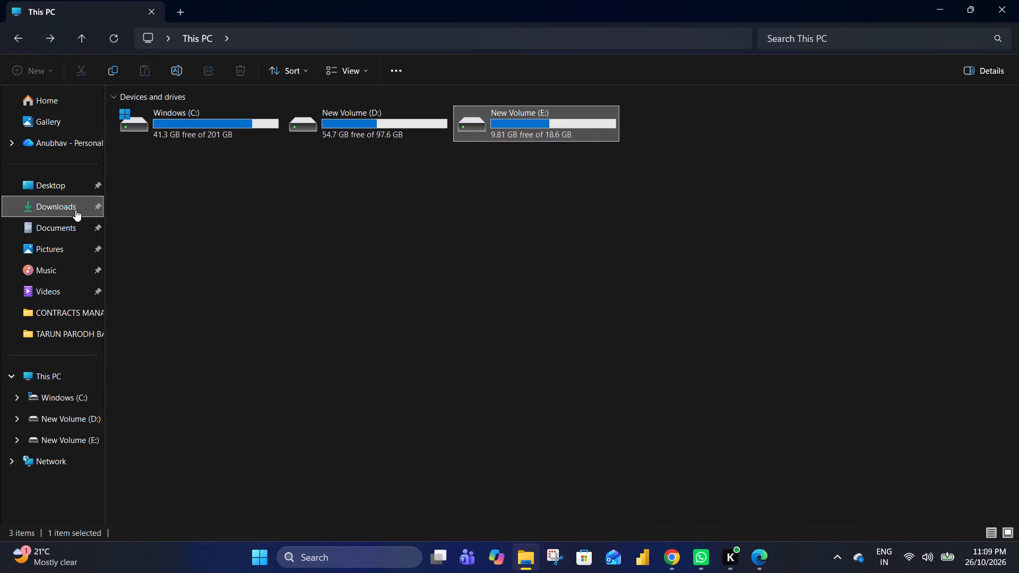
{"action": "left_click", "coordinate": [134, 176]}
{"action": "key", "text": "Return"}
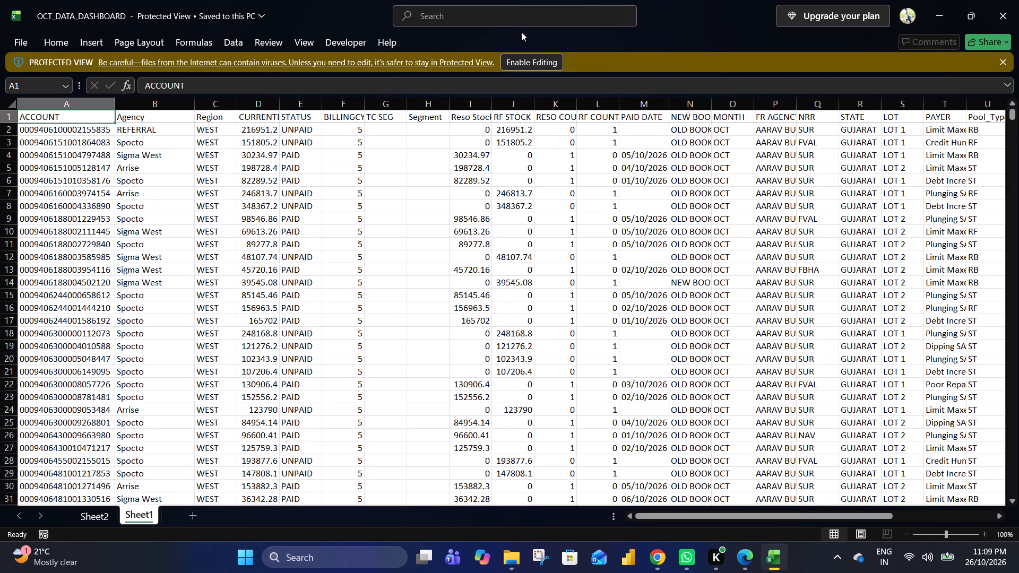
{"action": "left_click", "coordinate": [534, 58]}
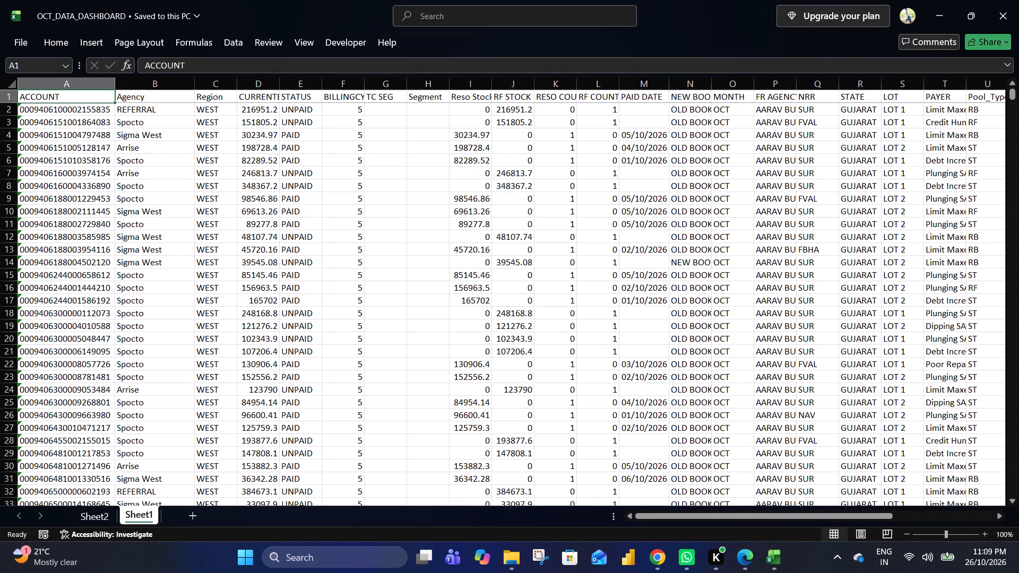
Examine the column headers across Sheet1's header row.
{"action": "key", "text": "Right"}
{"action": "key", "text": "ctrl+Right"}
{"action": "key", "text": "Right"}
{"action": "key", "text": "Right"}
{"action": "key", "text": "Left"}
{"action": "key", "text": "Left"}
{"action": "key", "text": "ctrl+Left"}
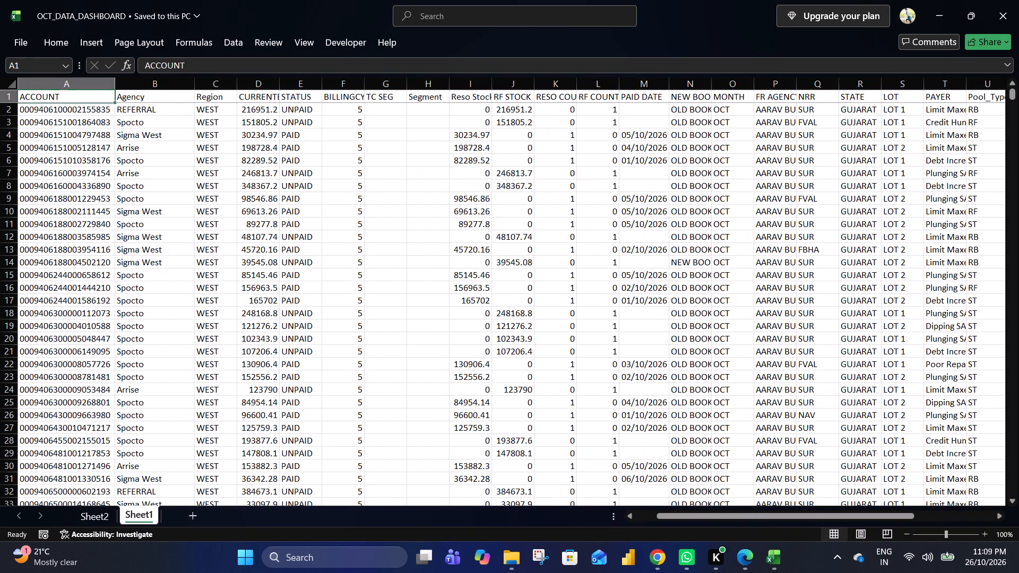
{"action": "key", "text": "ctrl+Left"}
Go to Sheet2 and select a value cell inside the BILLINGCYCLE PivotTable.
{"action": "left_click", "coordinate": [93, 517]}
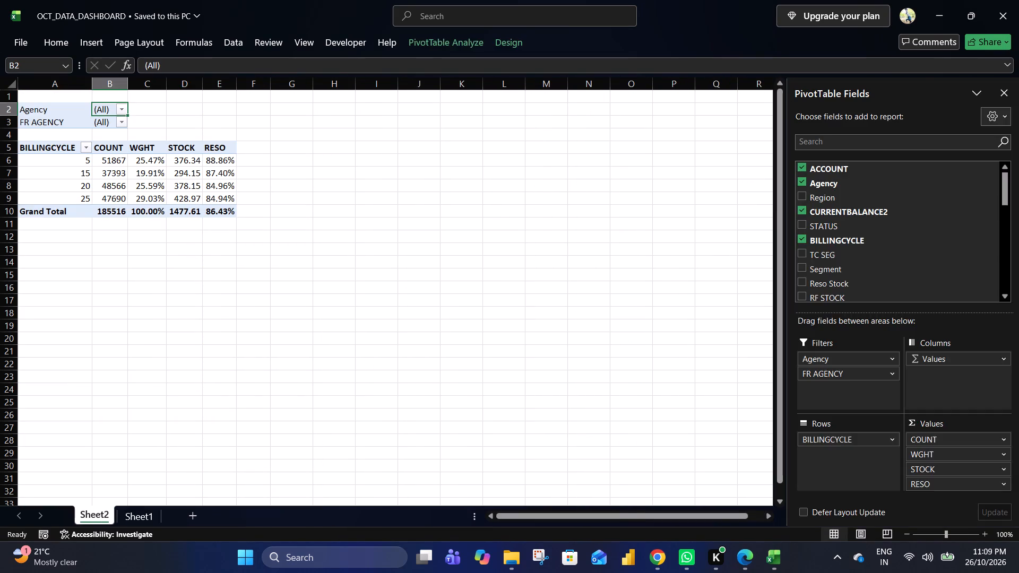
{"action": "left_click", "coordinate": [207, 413]}
{"action": "key", "text": "ctrl+Left"}
{"action": "key", "text": "ctrl+Up"}
{"action": "key", "text": "Right"}
{"action": "key", "text": "Right"}
{"action": "key", "text": "Up"}
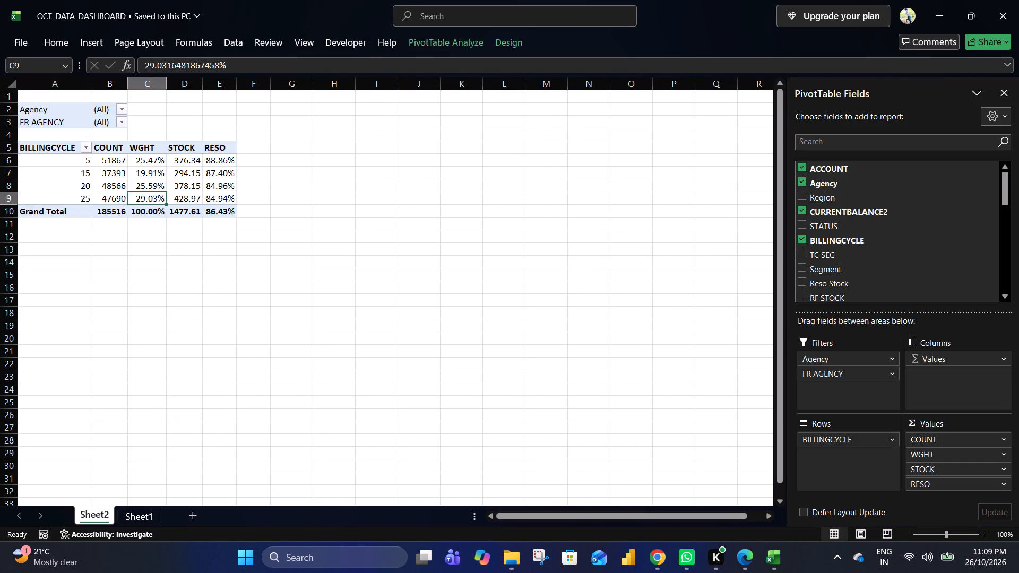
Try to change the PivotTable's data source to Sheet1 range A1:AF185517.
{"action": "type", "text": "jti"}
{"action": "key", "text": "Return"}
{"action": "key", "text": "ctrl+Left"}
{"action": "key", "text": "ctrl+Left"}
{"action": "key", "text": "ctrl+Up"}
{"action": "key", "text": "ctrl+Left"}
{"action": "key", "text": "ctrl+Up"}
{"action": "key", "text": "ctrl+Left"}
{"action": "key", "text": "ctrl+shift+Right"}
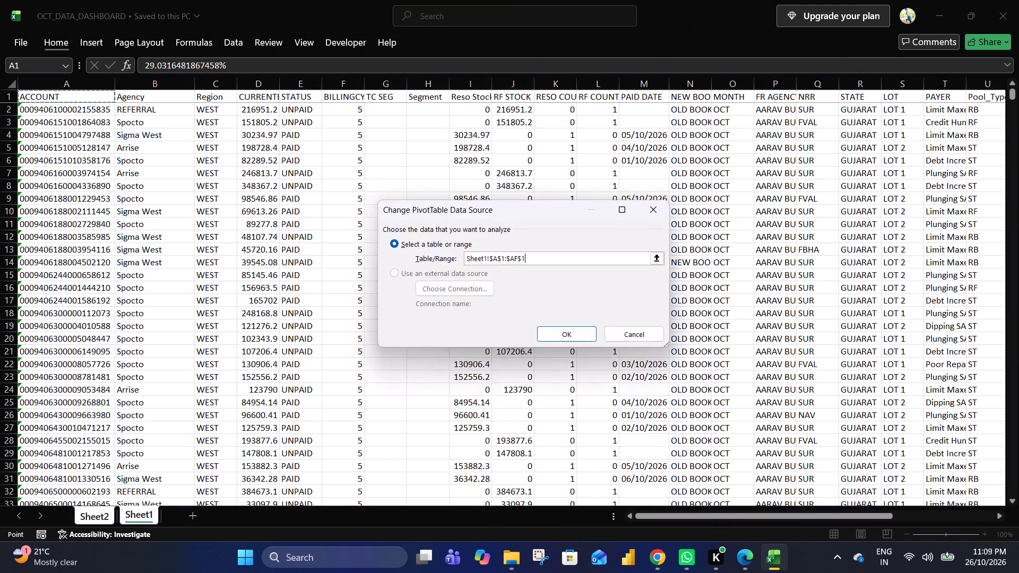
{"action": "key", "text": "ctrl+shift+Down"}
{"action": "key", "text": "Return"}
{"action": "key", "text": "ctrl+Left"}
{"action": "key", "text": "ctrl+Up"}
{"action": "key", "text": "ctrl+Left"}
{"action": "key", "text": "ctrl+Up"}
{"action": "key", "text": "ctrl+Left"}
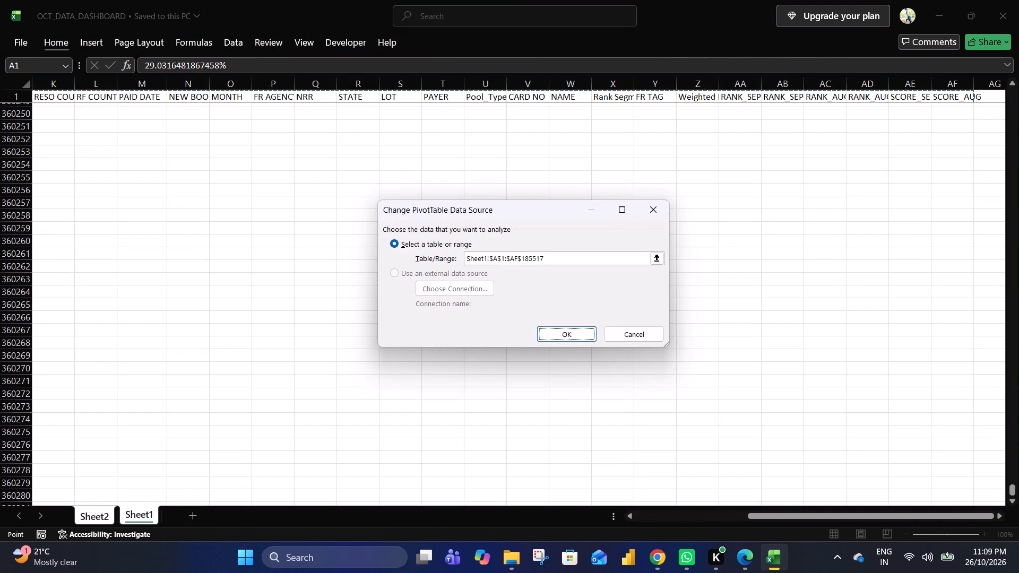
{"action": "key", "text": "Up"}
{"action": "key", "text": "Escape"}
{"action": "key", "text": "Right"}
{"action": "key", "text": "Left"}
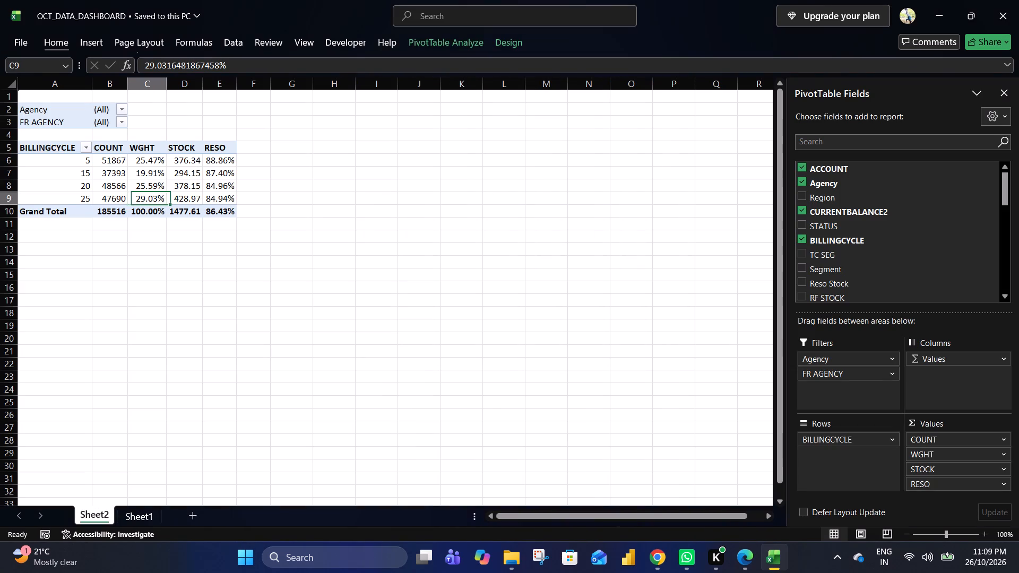
Set the PivotTable's data source to the full Sheet1 data, range A1:AF185517.
{"action": "key", "text": "Up"}
{"action": "type", "text": "jti"}
{"action": "key", "text": "Return"}
{"action": "key", "text": "ctrl+Left"}
{"action": "key", "text": "ctrl+Up"}
{"action": "key", "text": "ctrl+Left"}
{"action": "key", "text": "ctrl+Up"}
{"action": "key", "text": "ctrl+Left"}
{"action": "key", "text": "ctrl+shift+Right"}
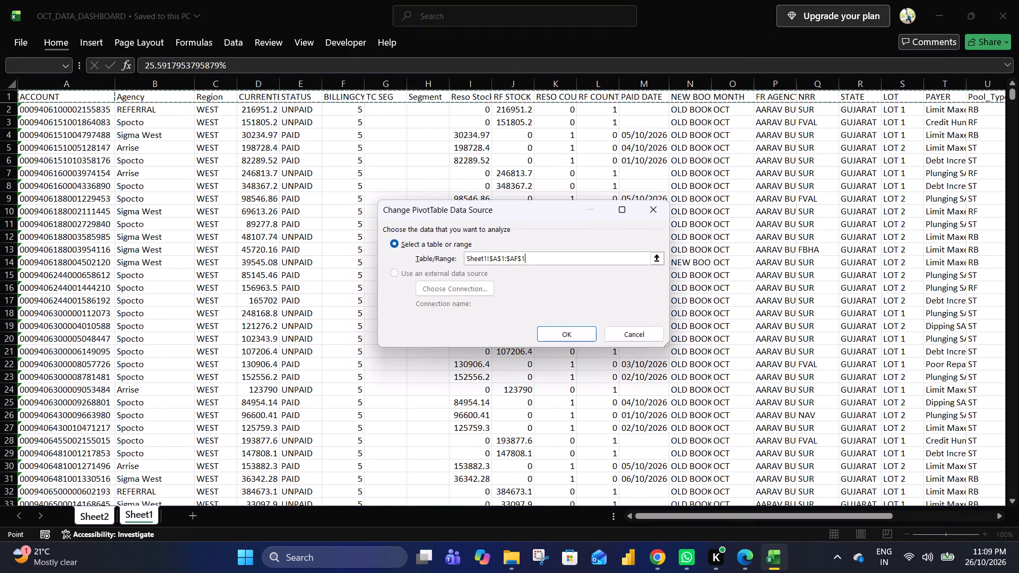
{"action": "key", "text": "ctrl+shift+Down"}
{"action": "key", "text": "shift+Down"}
{"action": "key", "text": "shift+Up"}
{"action": "key", "text": "shift+Up"}
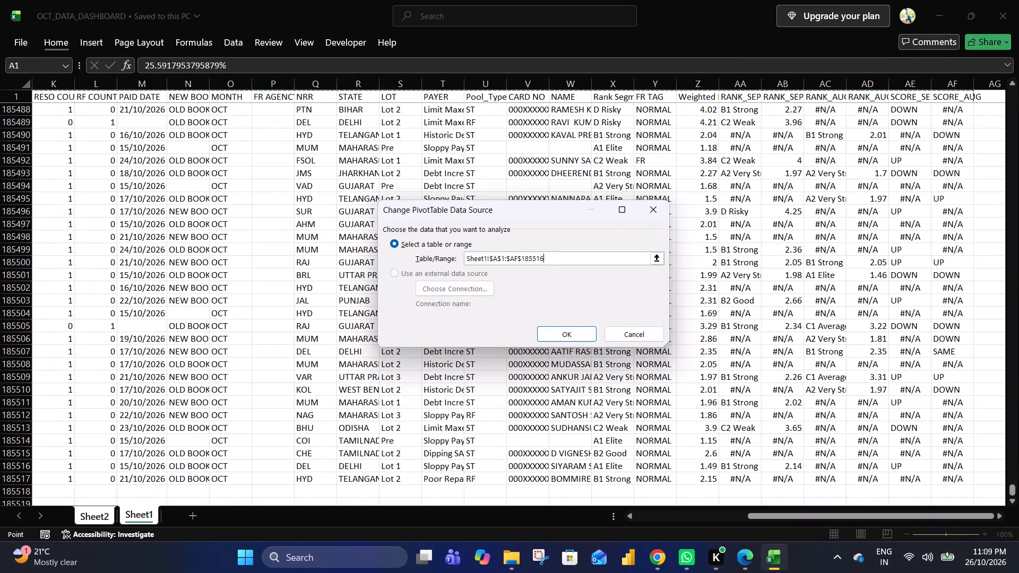
{"action": "key", "text": "shift+Down"}
{"action": "key", "text": "shift+Down"}
{"action": "key", "text": "shift+Down"}
{"action": "key", "text": "ctrl+shift+Up"}
{"action": "key", "text": "shift+Down"}
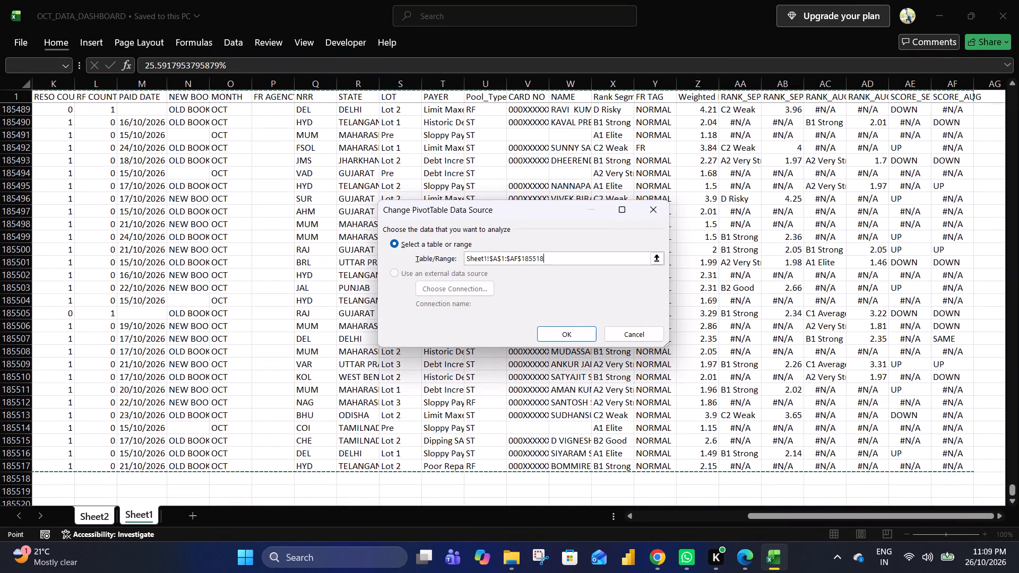
{"action": "key", "text": "shift+Up"}
{"action": "key", "text": "ctrl+Up"}
{"action": "key", "text": "ctrl+Left"}
{"action": "key", "text": "ctrl+Up"}
{"action": "key", "text": "ctrl+Left"}
{"action": "key", "text": "ctrl+Up"}
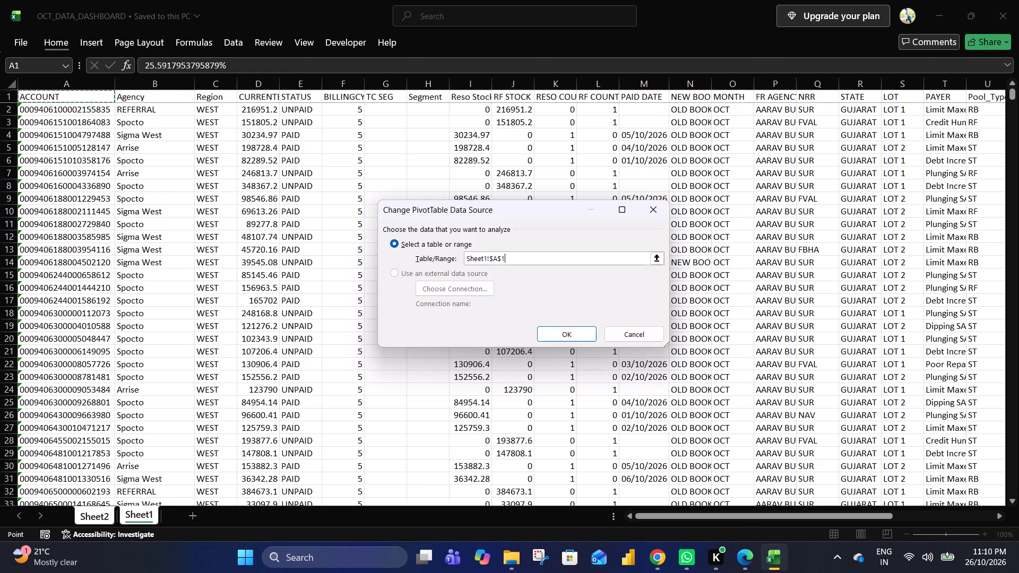
{"action": "key", "text": "ctrl+shift+Right"}
{"action": "key", "text": "ctrl+shift+Down"}
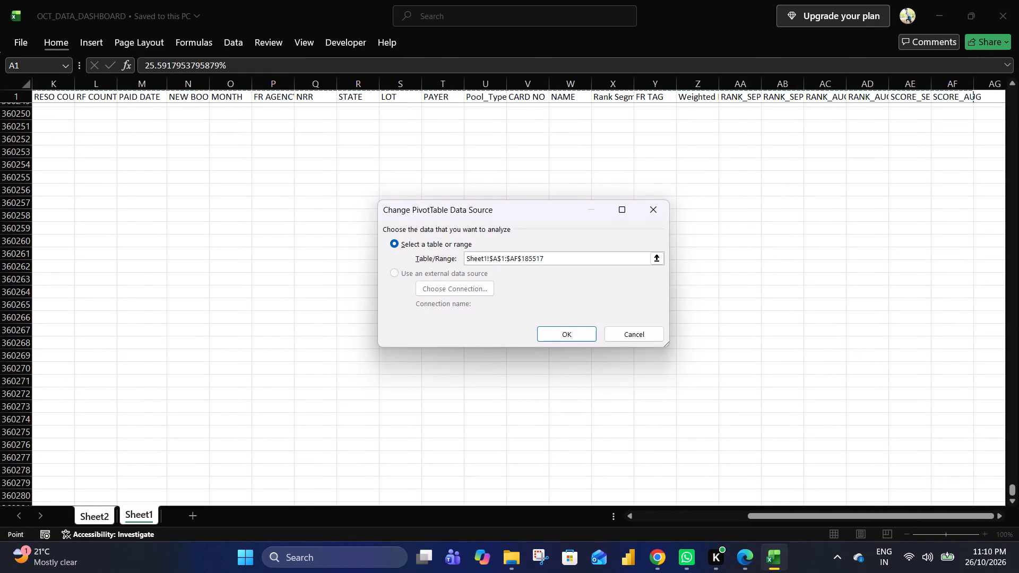
{"action": "key", "text": "ctrl+Left"}
{"action": "key", "text": "ctrl+Up"}
{"action": "key", "text": "ctrl+Up"}
{"action": "key", "text": "ctrl+Left"}
{"action": "key", "text": "ctrl+shift+Down"}
{"action": "key", "text": "shift+Down"}
{"action": "key", "text": "shift+Down"}
{"action": "key", "text": "ctrl+shift+Up"}
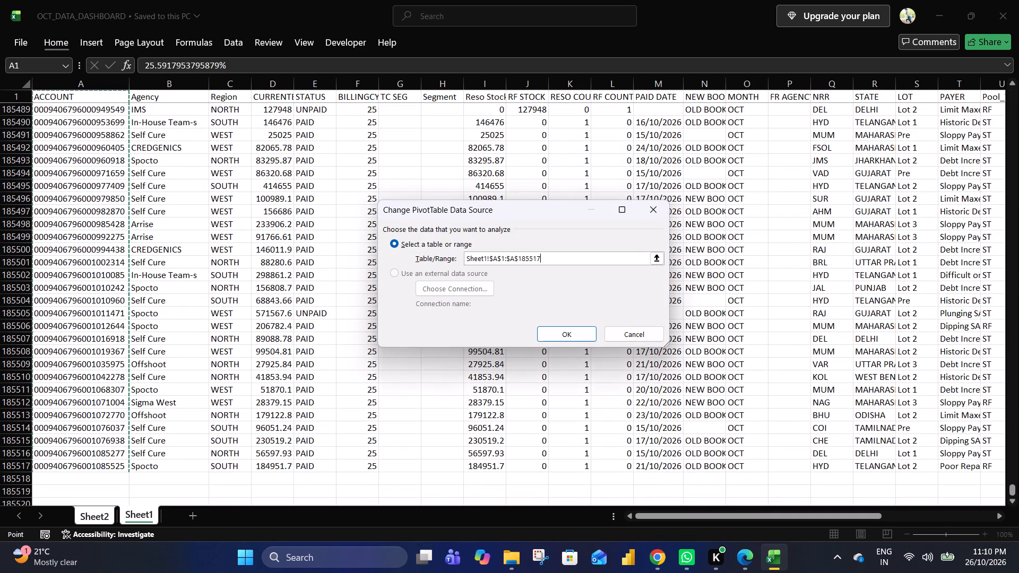
{"action": "key", "text": "ctrl+shift+Down"}
{"action": "key", "text": "ctrl+shift+Up"}
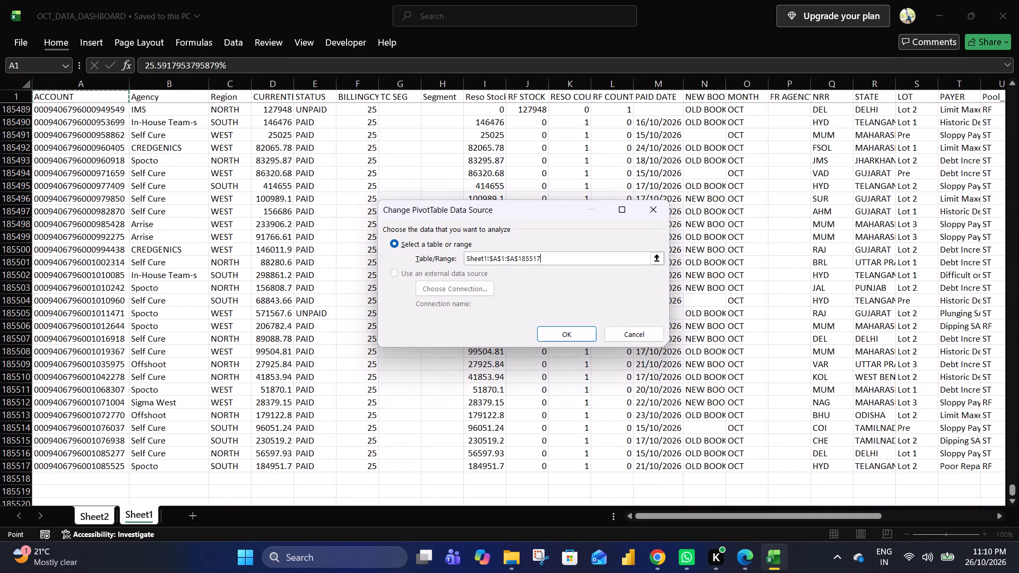
{"action": "key", "text": "ctrl+shift+Right"}
{"action": "key", "text": "Return"}
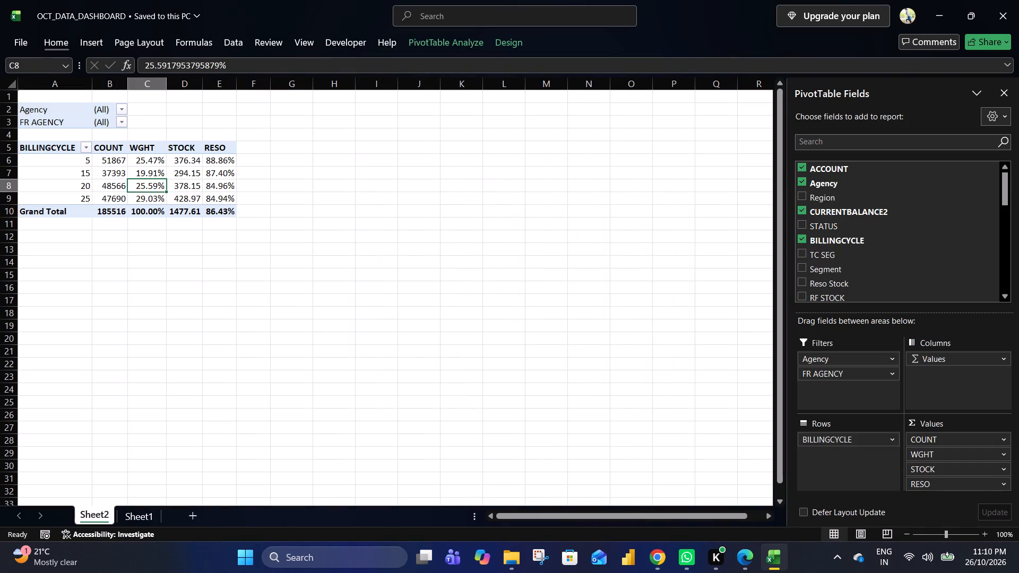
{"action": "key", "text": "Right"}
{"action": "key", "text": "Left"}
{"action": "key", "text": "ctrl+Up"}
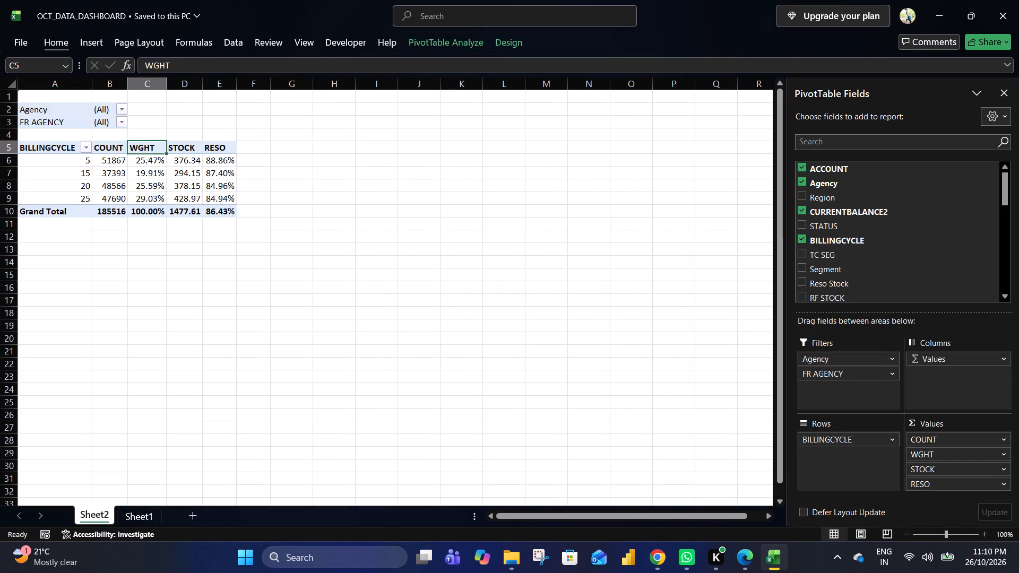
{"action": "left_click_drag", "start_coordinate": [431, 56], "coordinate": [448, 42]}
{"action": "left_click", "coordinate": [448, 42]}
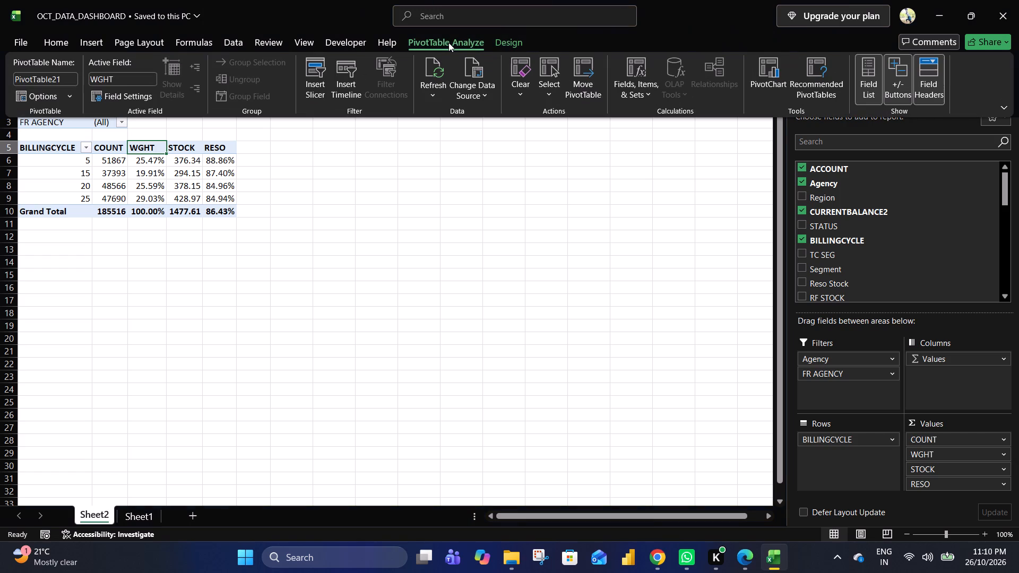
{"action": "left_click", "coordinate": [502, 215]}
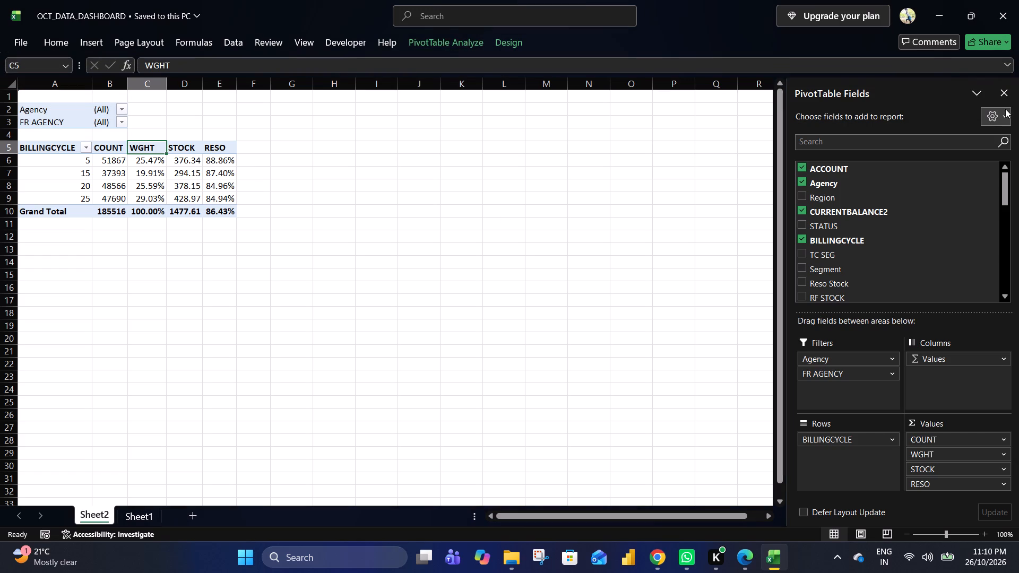
Close the PivotTable Fields pane.
{"action": "left_click", "coordinate": [1006, 98]}
Look over the agencies offered in the PivotTable's FR AGENCY filter without changing the selection.
{"action": "left_click", "coordinate": [778, 168]}
{"action": "key", "text": "ctrl+Left"}
{"action": "key", "text": "ctrl+Left"}
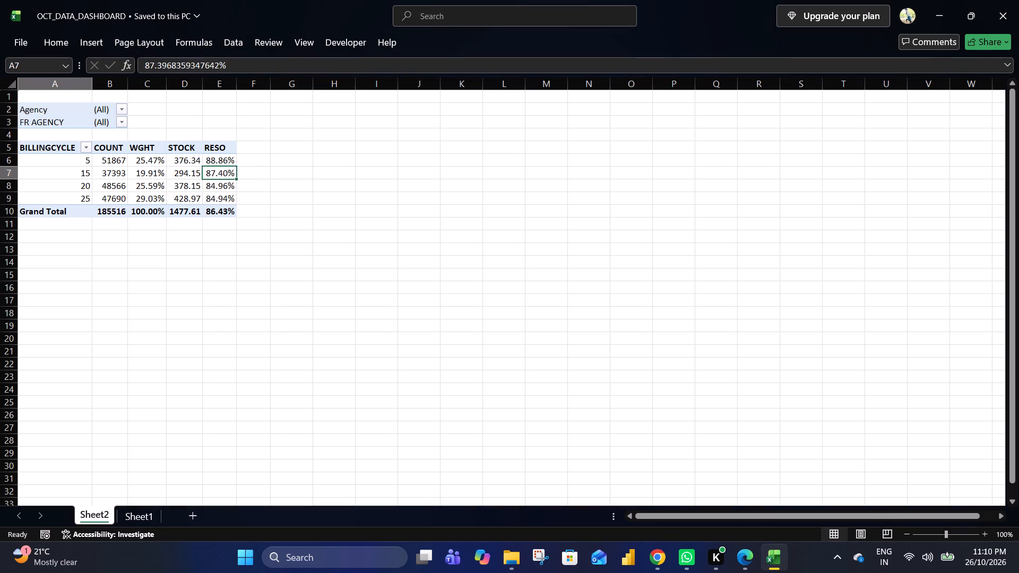
{"action": "key", "text": "ctrl+Up"}
{"action": "key", "text": "ctrl+Left"}
{"action": "key", "text": "ctrl+Up"}
{"action": "key", "text": "ctrl+Left"}
{"action": "key", "text": "ctrl+Up"}
{"action": "key", "text": "Right"}
{"action": "key", "text": "Down"}
{"action": "key", "text": "alt+Down"}
{"action": "key", "text": "Down"}
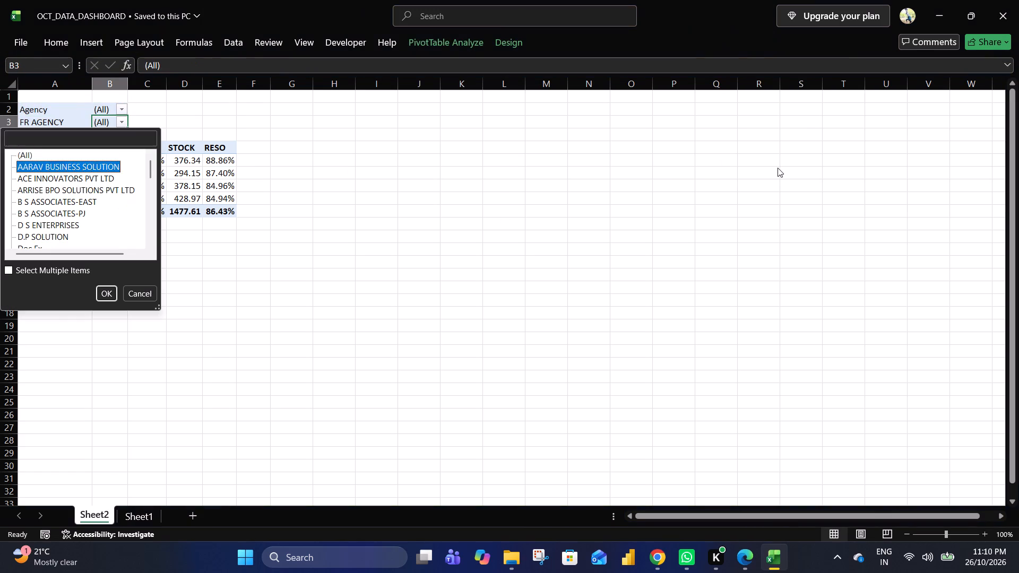
{"action": "key", "text": "Down"}
{"action": "key", "text": "Escape"}
{"action": "key", "text": "Down"}
{"action": "key", "text": "Down"}
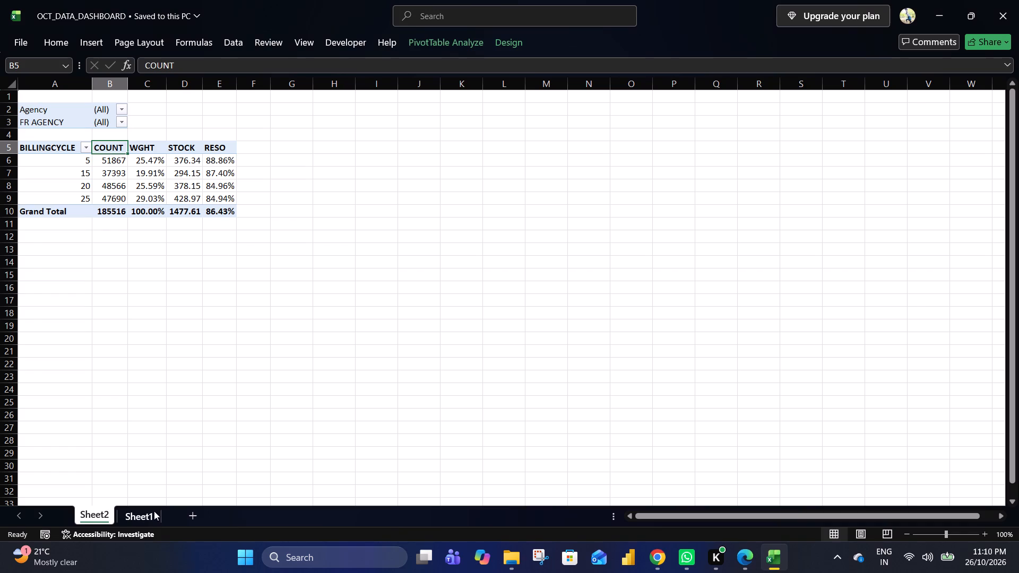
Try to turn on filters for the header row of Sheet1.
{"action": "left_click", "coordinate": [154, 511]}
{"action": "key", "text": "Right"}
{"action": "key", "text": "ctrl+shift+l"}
Examine Sheet1's column headers from Region through the rank and score columns.
{"action": "key", "text": "Right"}
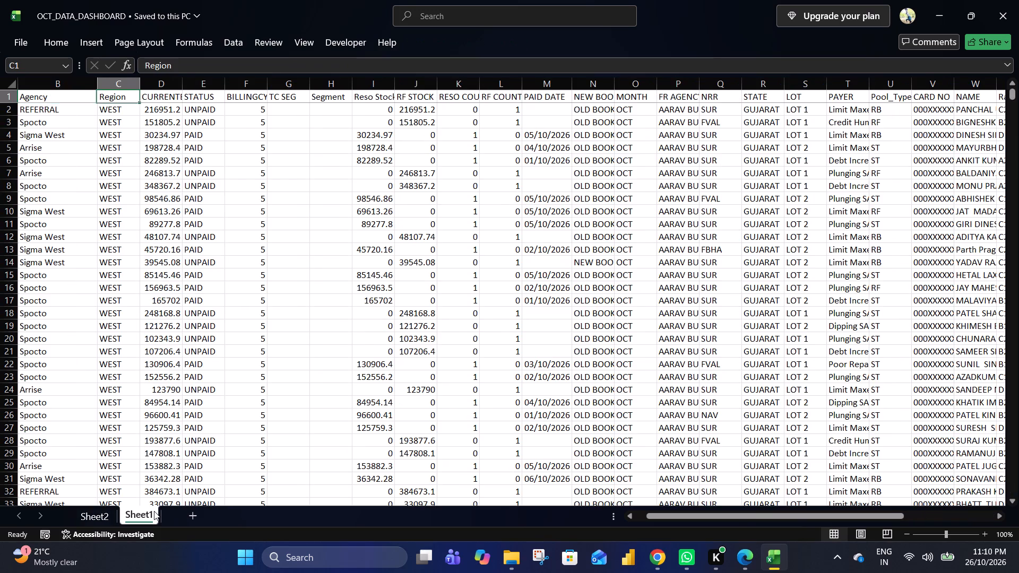
{"action": "key", "text": "Right"}
{"action": "key", "text": "ctrl+Right"}
{"action": "key", "text": "Left"}
{"action": "key", "text": "Left"}
{"action": "key", "text": "Left"}
{"action": "key", "text": "Left"}
{"action": "key", "text": "Left"}
{"action": "key", "text": "Left"}
{"action": "key", "text": "Left"}
{"action": "key", "text": "Left"}
{"action": "key", "text": "Left"}
{"action": "key", "text": "Left"}
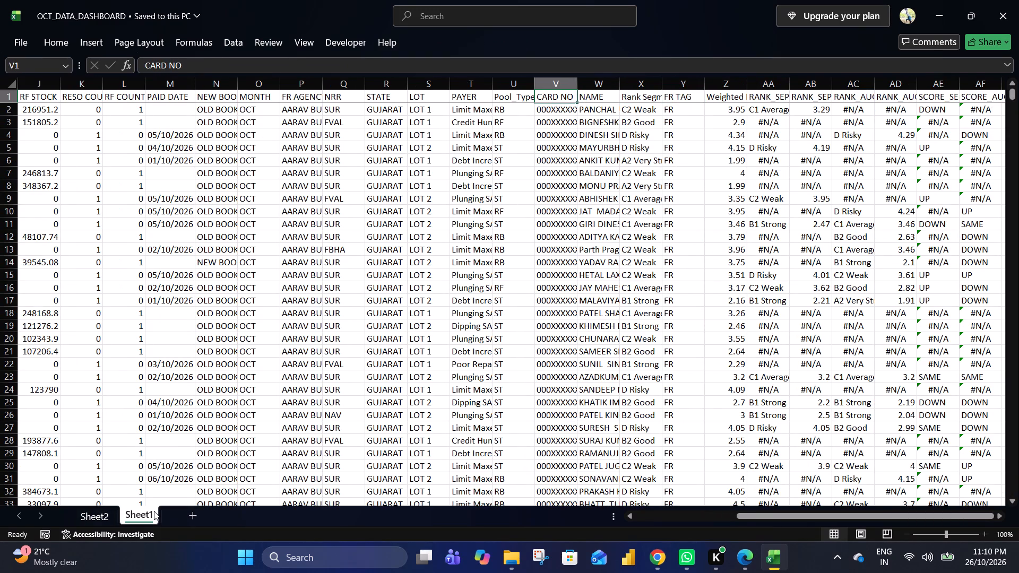
{"action": "key", "text": "Left"}
{"action": "key", "text": "Right"}
{"action": "key", "text": "Right"}
{"action": "key", "text": "Right"}
{"action": "key", "text": "Right"}
{"action": "key", "text": "Right"}
{"action": "key", "text": "Right"}
{"action": "key", "text": "Right"}
{"action": "key", "text": "Right"}
{"action": "key", "text": "Right"}
{"action": "key", "text": "Right"}
{"action": "key", "text": "Right"}
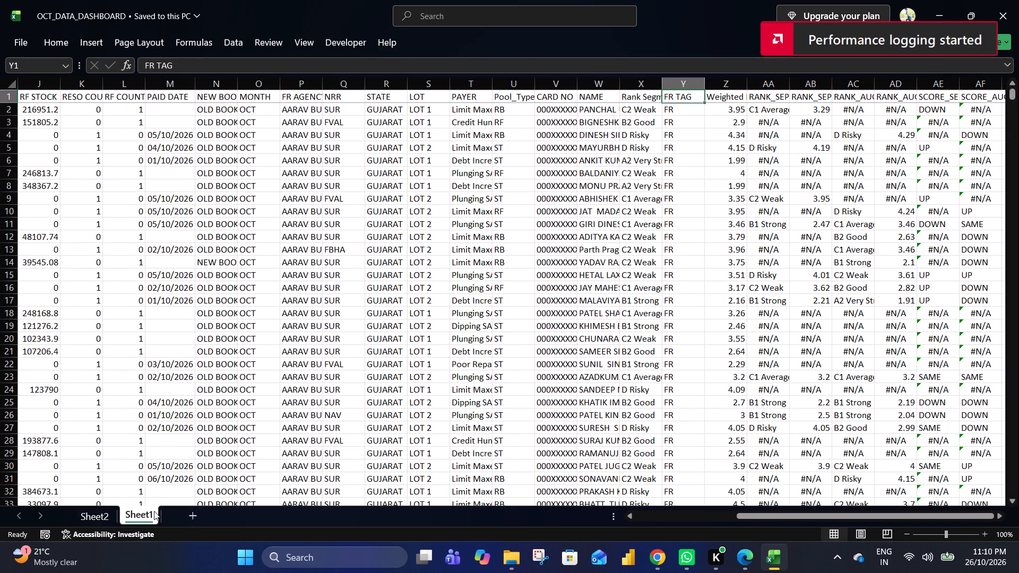
{"action": "key", "text": "Left"}
{"action": "key", "text": "Left"}
{"action": "key", "text": "Left"}
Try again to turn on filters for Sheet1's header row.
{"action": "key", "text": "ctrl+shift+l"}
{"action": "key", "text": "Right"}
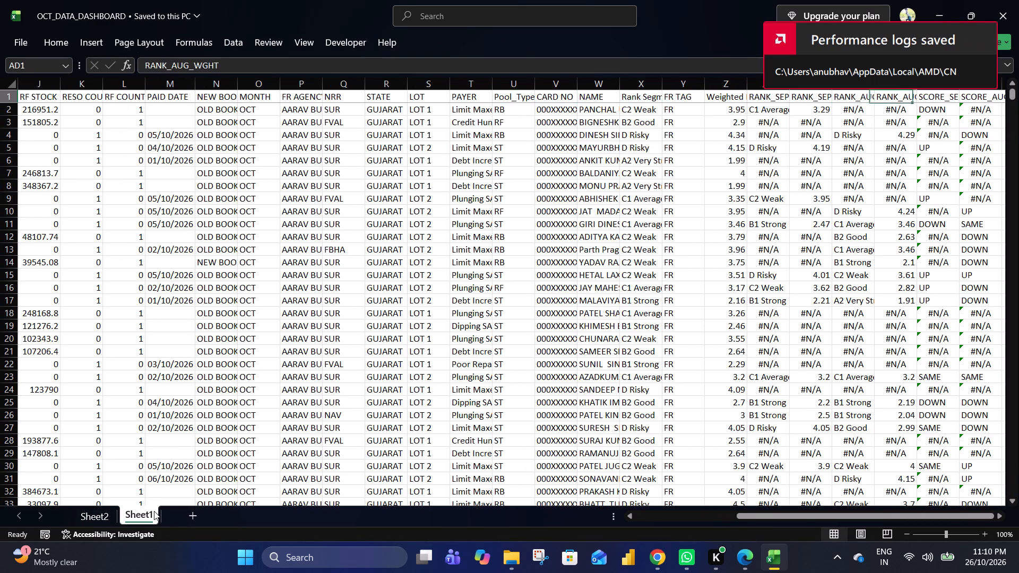
Examine Sheet1's column headers around the rank and score columns and back to Rank Segment.
{"action": "key", "text": "Right"}
{"action": "key", "text": "Right"}
{"action": "key", "text": "Right"}
{"action": "key", "text": "Right"}
{"action": "key", "text": "Right"}
{"action": "key", "text": "Right"}
{"action": "key", "text": "Right"}
{"action": "key", "text": "Right"}
{"action": "key", "text": "Left"}
{"action": "key", "text": "Left"}
{"action": "key", "text": "Left"}
{"action": "key", "text": "Left"}
{"action": "key", "text": "Left"}
{"action": "key", "text": "Left"}
{"action": "key", "text": "Left"}
{"action": "key", "text": "Left"}
{"action": "key", "text": "Left"}
{"action": "key", "text": "Left"}
{"action": "key", "text": "Left"}
{"action": "key", "text": "Left"}
{"action": "key", "text": "Left"}
{"action": "key", "text": "Left"}
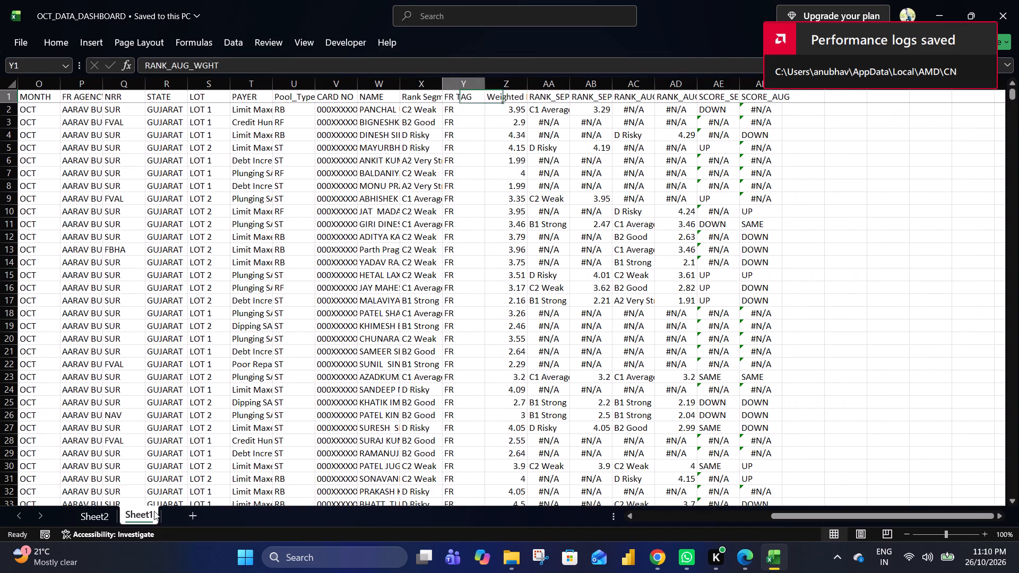
Turn on filters for Sheet1's header row.
{"action": "key", "text": "Right"}
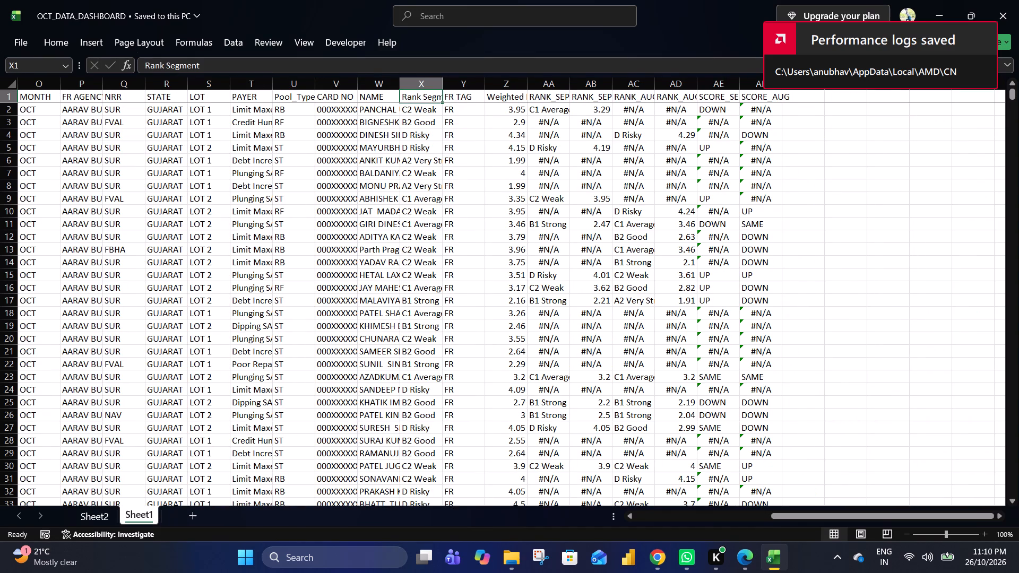
{"action": "type", "text": "hsf"}
{"action": "key", "text": "Right"}
{"action": "key", "text": "Left"}
{"action": "key", "text": "Right"}
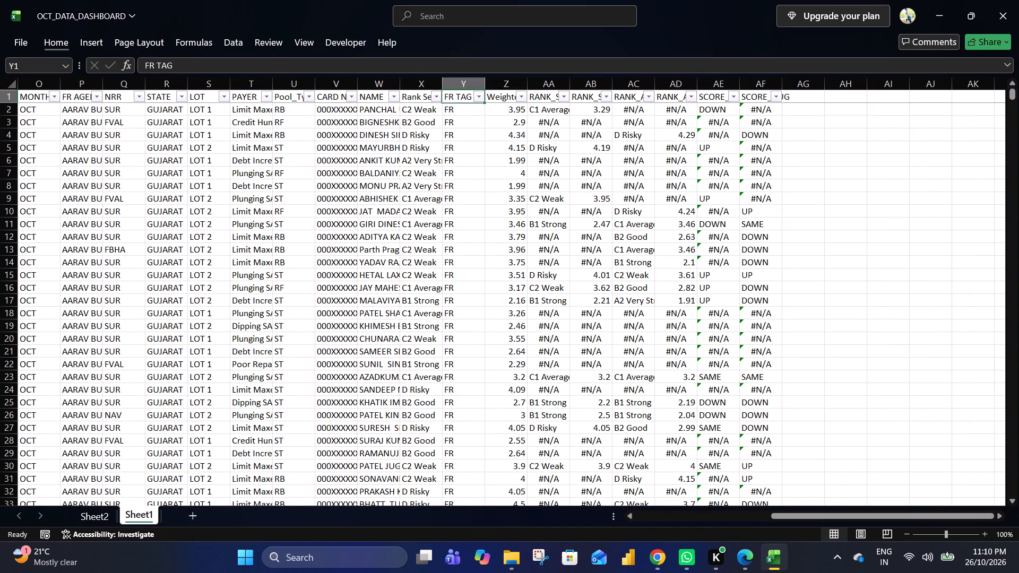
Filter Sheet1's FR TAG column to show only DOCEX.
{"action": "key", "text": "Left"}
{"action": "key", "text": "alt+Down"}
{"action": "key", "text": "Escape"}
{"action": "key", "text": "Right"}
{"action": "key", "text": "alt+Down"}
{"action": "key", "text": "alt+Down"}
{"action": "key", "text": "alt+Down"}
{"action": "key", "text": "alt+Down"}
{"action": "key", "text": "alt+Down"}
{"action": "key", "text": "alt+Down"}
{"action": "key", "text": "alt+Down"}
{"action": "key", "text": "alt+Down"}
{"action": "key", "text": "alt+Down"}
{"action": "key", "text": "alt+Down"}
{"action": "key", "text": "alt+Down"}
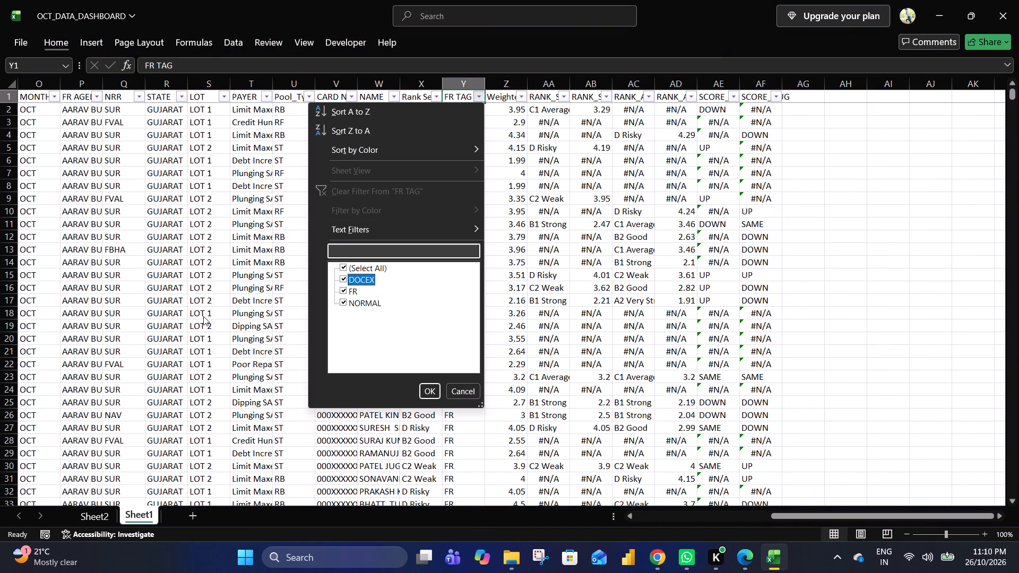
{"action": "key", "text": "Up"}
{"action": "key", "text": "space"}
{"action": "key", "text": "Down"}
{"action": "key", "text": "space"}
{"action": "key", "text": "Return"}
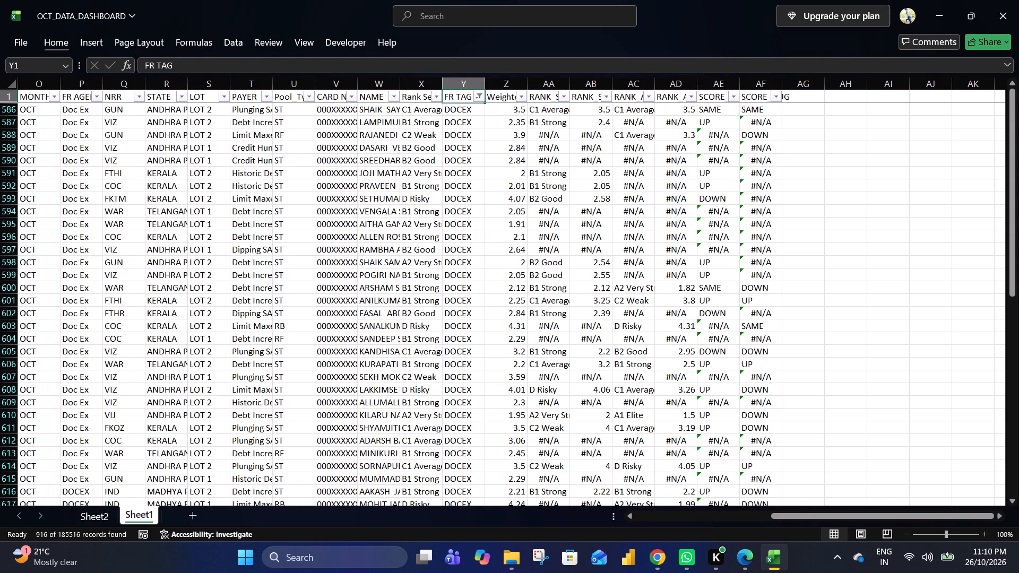
Look over the agencies offered in Sheet1's FR AGENCY column filter without changing the selection.
{"action": "key", "text": "Left"}
{"action": "key", "text": "Left"}
{"action": "key", "text": "Left"}
{"action": "key", "text": "Left"}
{"action": "key", "text": "Left"}
{"action": "key", "text": "Left"}
{"action": "key", "text": "Left"}
{"action": "key", "text": "Right"}
{"action": "key", "text": "Right"}
{"action": "key", "text": "Right"}
{"action": "key", "text": "Right"}
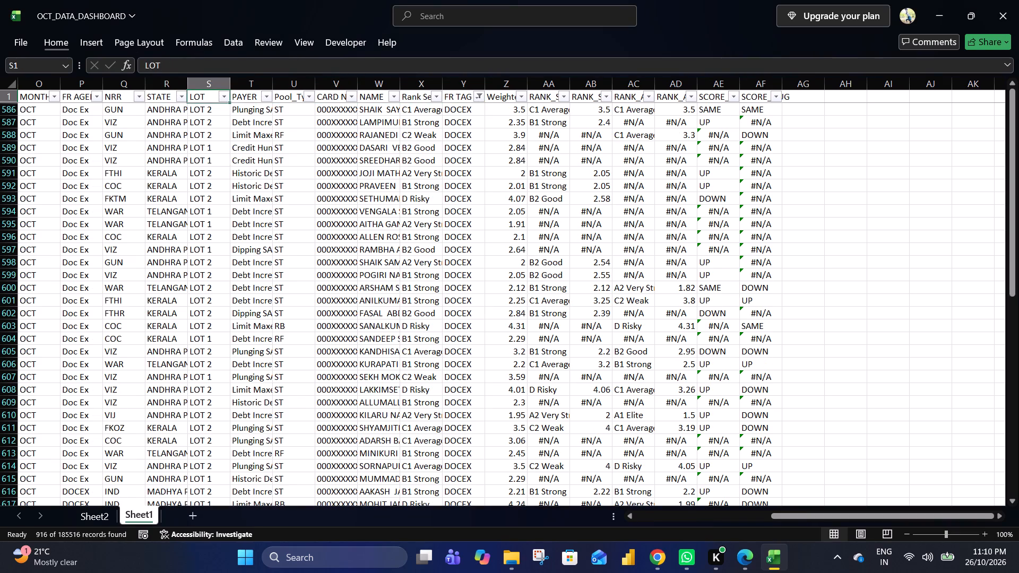
{"action": "key", "text": "Right"}
{"action": "key", "text": "Left"}
{"action": "key", "text": "Left"}
{"action": "key", "text": "Left"}
{"action": "key", "text": "Left"}
{"action": "key", "text": "Left"}
{"action": "key", "text": "Left"}
{"action": "key", "text": "Left"}
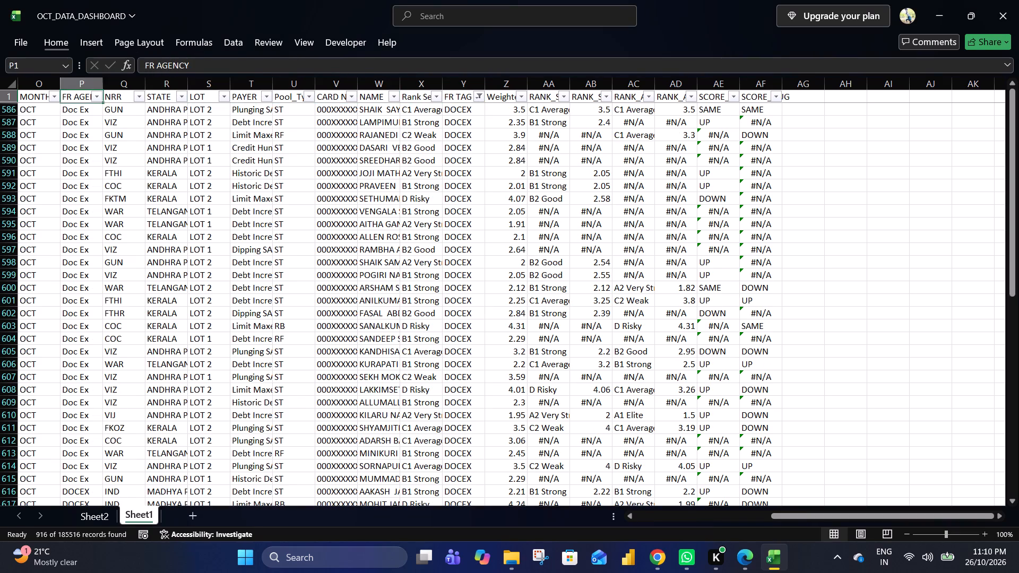
{"action": "key", "text": "Right"}
{"action": "key", "text": "Left"}
{"action": "key", "text": "alt+Down"}
{"action": "key", "text": "Escape"}
Change Sheet1's FR TAG column filter from DOCEX to show only FR.
{"action": "key", "text": "Right"}
{"action": "key", "text": "Right"}
{"action": "key", "text": "Right"}
{"action": "key", "text": "Right"}
{"action": "key", "text": "Right"}
{"action": "key", "text": "Right"}
{"action": "key", "text": "Right"}
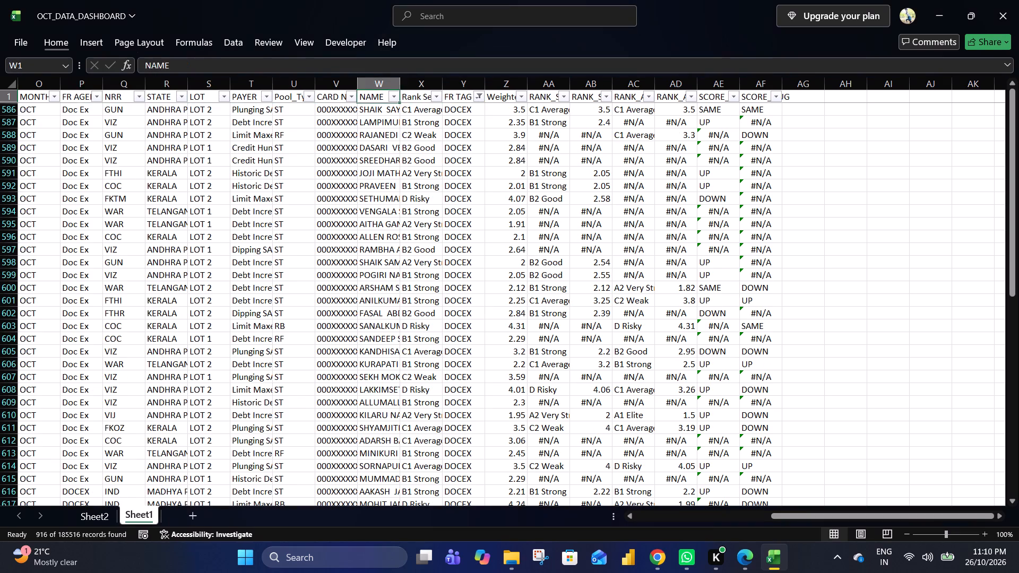
{"action": "key", "text": "Right"}
{"action": "key", "text": "Right"}
{"action": "key", "text": "alt+Down"}
{"action": "key", "text": "alt+Down"}
{"action": "key", "text": "alt+Down"}
{"action": "key", "text": "alt+Down"}
{"action": "key", "text": "alt+Down"}
{"action": "key", "text": "alt+Down"}
{"action": "key", "text": "alt+Down"}
{"action": "key", "text": "alt+Down"}
{"action": "key", "text": "alt+Down"}
{"action": "key", "text": "alt+Down"}
{"action": "key", "text": "alt+Down"}
{"action": "key", "text": "space"}
{"action": "key", "text": "Down"}
{"action": "key", "text": "space"}
{"action": "key", "text": "Return"}
Look over the agencies offered in the FR AGENCY column filter for the FR rows, leaving the selection as it is.
{"action": "key", "text": "Left"}
{"action": "key", "text": "Left"}
{"action": "key", "text": "Left"}
{"action": "key", "text": "Left"}
{"action": "key", "text": "Left"}
{"action": "key", "text": "Left"}
{"action": "key", "text": "Left"}
{"action": "key", "text": "Left"}
{"action": "key", "text": "Left"}
{"action": "key", "text": "Left"}
{"action": "key", "text": "Left"}
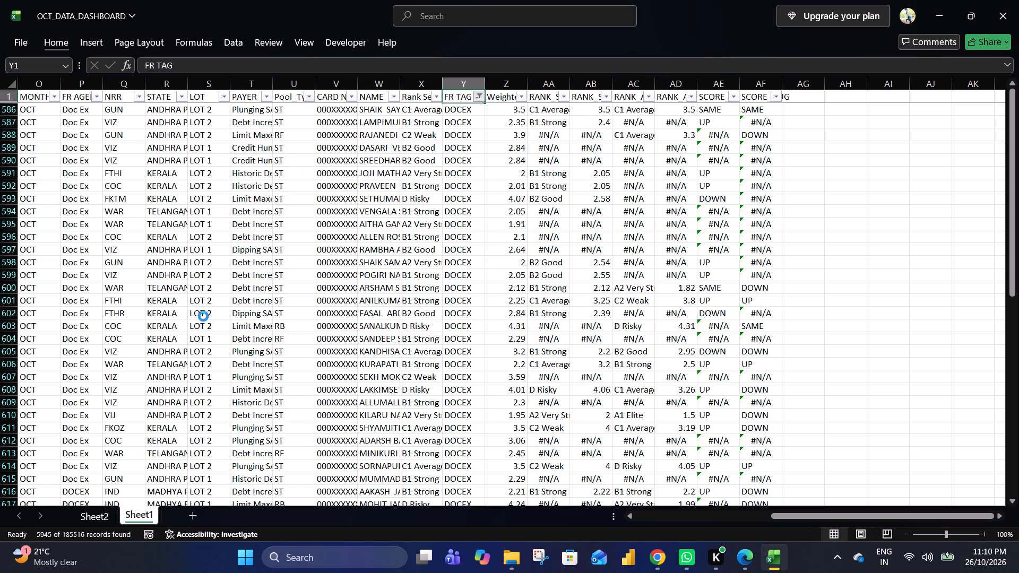
{"action": "key", "text": "Left"}
{"action": "key", "text": "Left"}
{"action": "key", "text": "Left"}
{"action": "key", "text": "Left"}
{"action": "key", "text": "Left"}
{"action": "key", "text": "alt+Down"}
{"action": "key", "text": "alt+Down"}
{"action": "key", "text": "alt+Down"}
{"action": "key", "text": "alt+Down"}
{"action": "key", "text": "alt+Down"}
{"action": "key", "text": "alt+Down"}
{"action": "key", "text": "alt+Down"}
{"action": "key", "text": "alt+Down"}
{"action": "key", "text": "alt+Down"}
{"action": "key", "text": "alt+Down"}
{"action": "key", "text": "alt+Down"}
{"action": "key", "text": "alt+Down"}
{"action": "key", "text": "alt+Down"}
{"action": "key", "text": "alt+Down"}
{"action": "key", "text": "alt+Down"}
{"action": "key", "text": "alt+Down"}
{"action": "key", "text": "alt+Down"}
{"action": "key", "text": "alt+Down"}
{"action": "key", "text": "alt+Down"}
{"action": "key", "text": "alt+Down"}
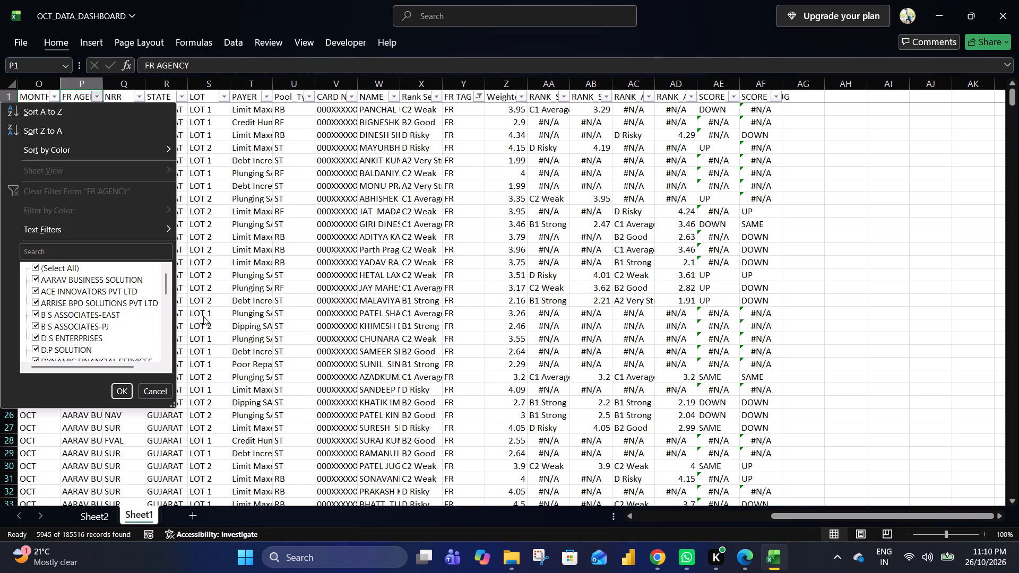
{"action": "key", "text": "Down"}
{"action": "key", "text": "Down"}
{"action": "key", "text": "Escape"}
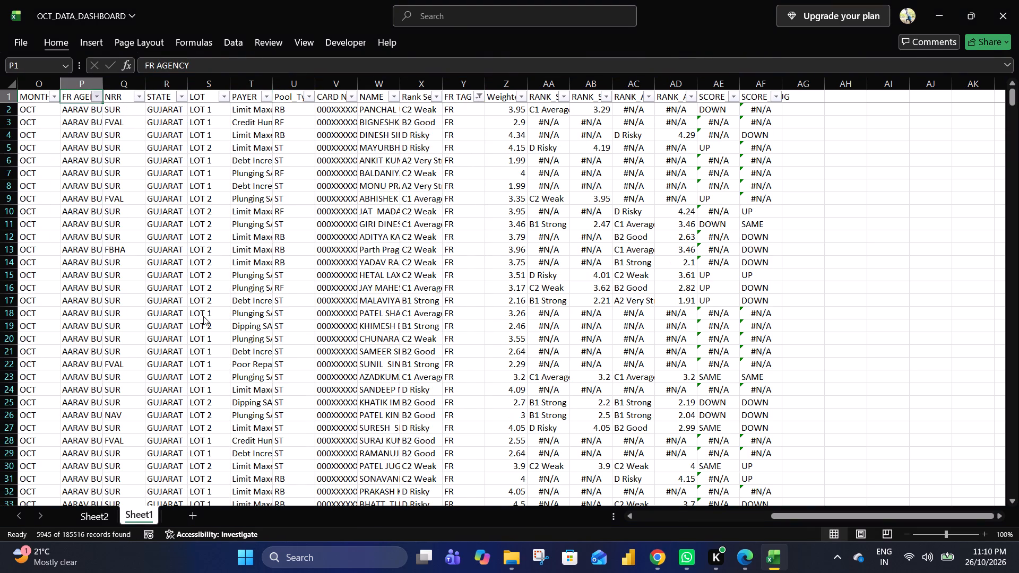
Check the FR TAG column's filter choices without changing the selection.
{"action": "key", "text": "Right"}
{"action": "key", "text": "Right"}
{"action": "key", "text": "Right"}
{"action": "key", "text": "Right"}
{"action": "key", "text": "Right"}
{"action": "key", "text": "Right"}
{"action": "key", "text": "Right"}
{"action": "key", "text": "Right"}
{"action": "key", "text": "Right"}
{"action": "key", "text": "Right"}
{"action": "key", "text": "Left"}
{"action": "key", "text": "alt+Down"}
{"action": "key", "text": "Left"}
{"action": "key", "text": "Escape"}
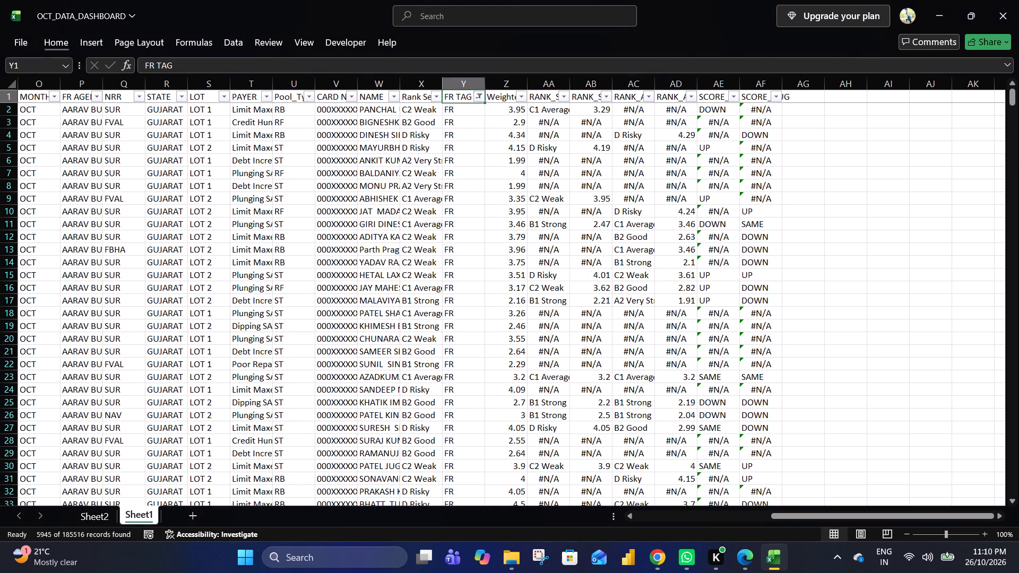
Filter Sheet1's FR AGENCY column to show only the FR rows whose agency is blank.
{"action": "key", "text": "Left"}
{"action": "key", "text": "Left"}
{"action": "key", "text": "Left"}
{"action": "key", "text": "Left"}
{"action": "key", "text": "Left"}
{"action": "key", "text": "Left"}
{"action": "key", "text": "Left"}
{"action": "key", "text": "Left"}
{"action": "key", "text": "Left"}
{"action": "key", "text": "Left"}
{"action": "key", "text": "Right"}
{"action": "key", "text": "alt+Down"}
{"action": "key", "text": "alt+Down"}
{"action": "key", "text": "alt+Down"}
{"action": "key", "text": "alt+Down"}
{"action": "key", "text": "alt+Down"}
{"action": "key", "text": "alt+Down"}
{"action": "key", "text": "alt+Down"}
{"action": "key", "text": "alt+Down"}
{"action": "key", "text": "alt+Down"}
{"action": "key", "text": "alt+Down"}
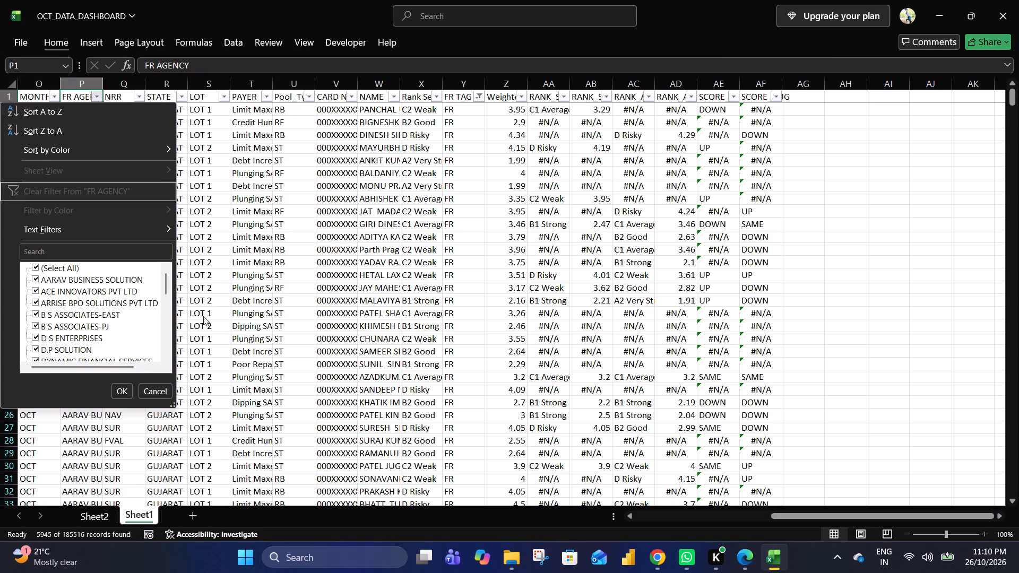
{"action": "key", "text": "space"}
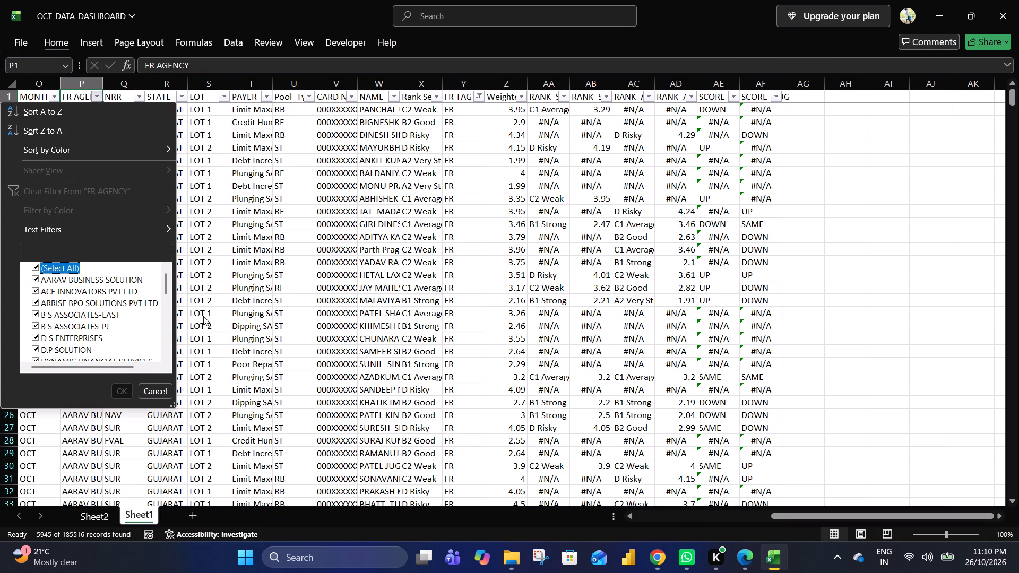
{"action": "key", "text": "End"}
{"action": "key", "text": "space"}
{"action": "key", "text": "Return"}
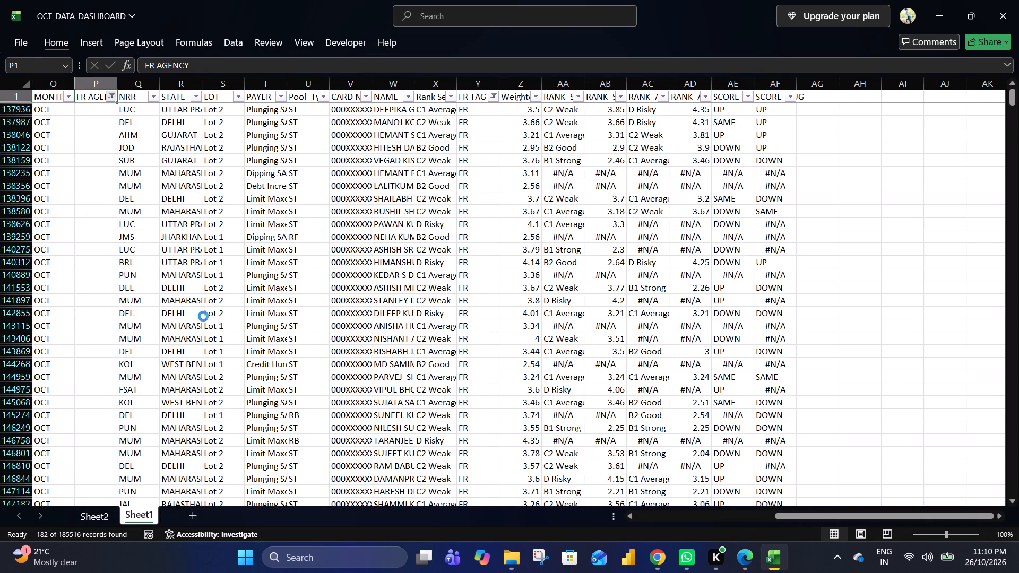
Look across the columns of the blank-agency FR rows, including the account, agency and billing cycle details.
{"action": "key", "text": "Right"}
{"action": "key", "text": "Down"}
{"action": "key", "text": "Right"}
{"action": "key", "text": "Right"}
{"action": "key", "text": "Right"}
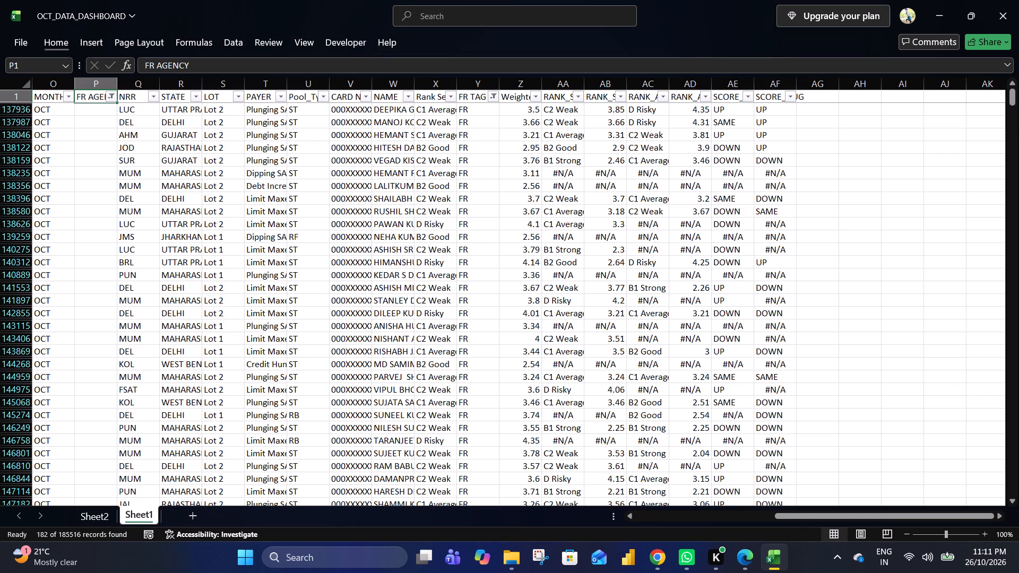
{"action": "key", "text": "Right"}
{"action": "key", "text": "Left"}
{"action": "key", "text": "Right"}
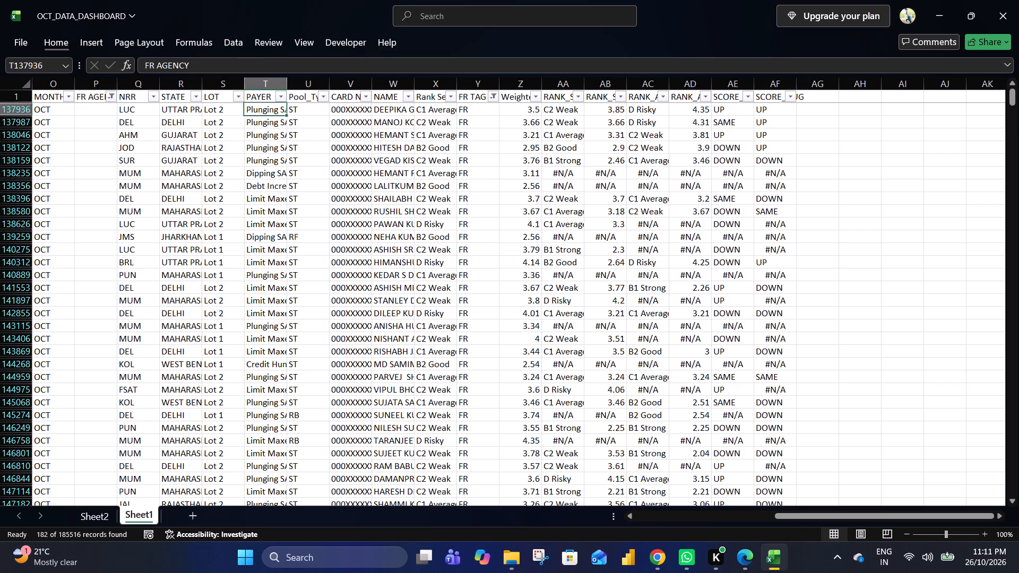
{"action": "key", "text": "Up"}
{"action": "key", "text": "ctrl+Left"}
{"action": "key", "text": "Right"}
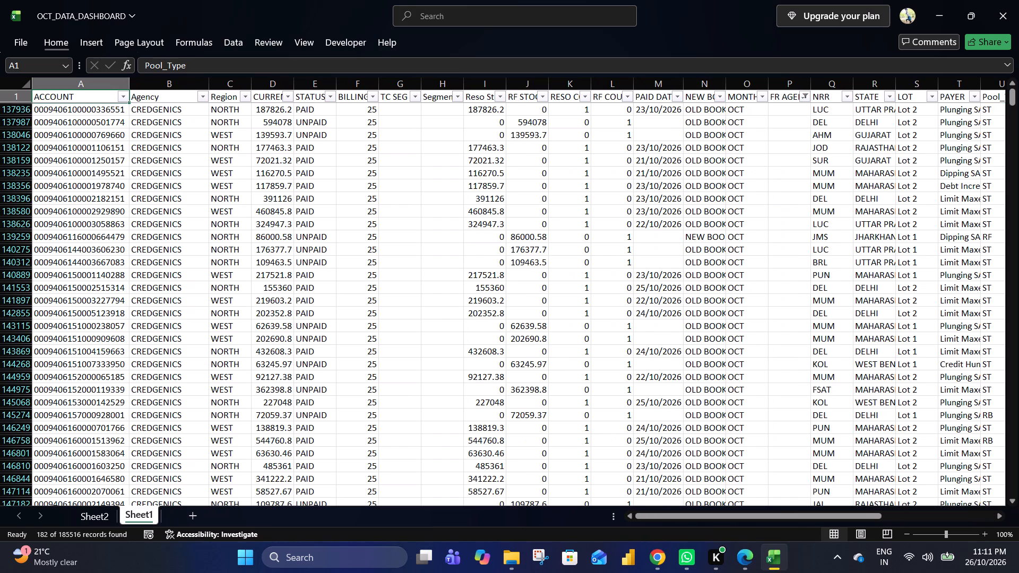
{"action": "key", "text": "Right"}
{"action": "key", "text": "Right"}
{"action": "key", "text": "Right"}
{"action": "key", "text": "Right"}
{"action": "key", "text": "alt+Down"}
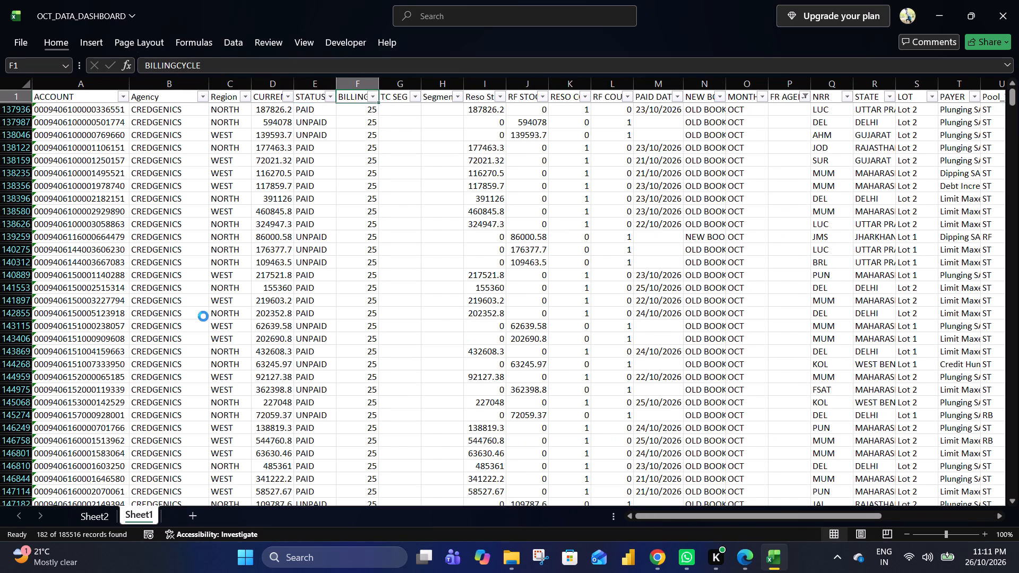
{"action": "key", "text": "Escape"}
{"action": "key", "text": "Right"}
{"action": "key", "text": "ctrl+Right"}
Set FR TAG to NORMAL in the first filtered blank-agency row, row 137936.
{"action": "key", "text": "Left"}
{"action": "key", "text": "Left"}
{"action": "key", "text": "Left"}
{"action": "key", "text": "Left"}
{"action": "key", "text": "Left"}
{"action": "key", "text": "Left"}
{"action": "key", "text": "Left"}
{"action": "key", "text": "Left"}
{"action": "key", "text": "Left"}
{"action": "key", "text": "Left"}
{"action": "key", "text": "Left"}
{"action": "key", "text": "Left"}
{"action": "key", "text": "Left"}
{"action": "key", "text": "Left"}
{"action": "key", "text": "Left"}
{"action": "key", "text": "Left"}
{"action": "key", "text": "Left"}
{"action": "key", "text": "Left"}
{"action": "key", "text": "Left"}
{"action": "key", "text": "Left"}
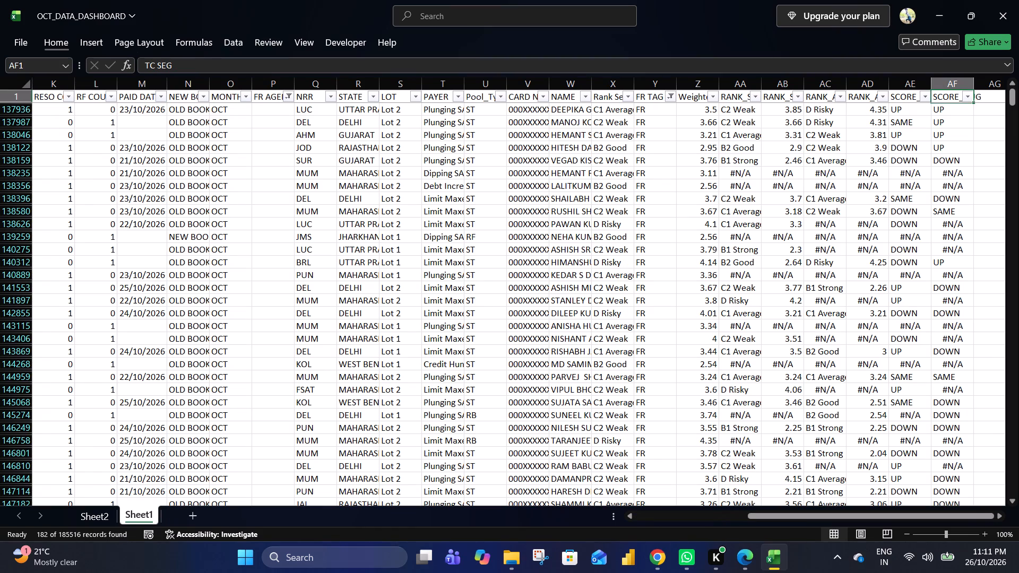
{"action": "key", "text": "Left"}
{"action": "key", "text": "Left"}
{"action": "key", "text": "Left"}
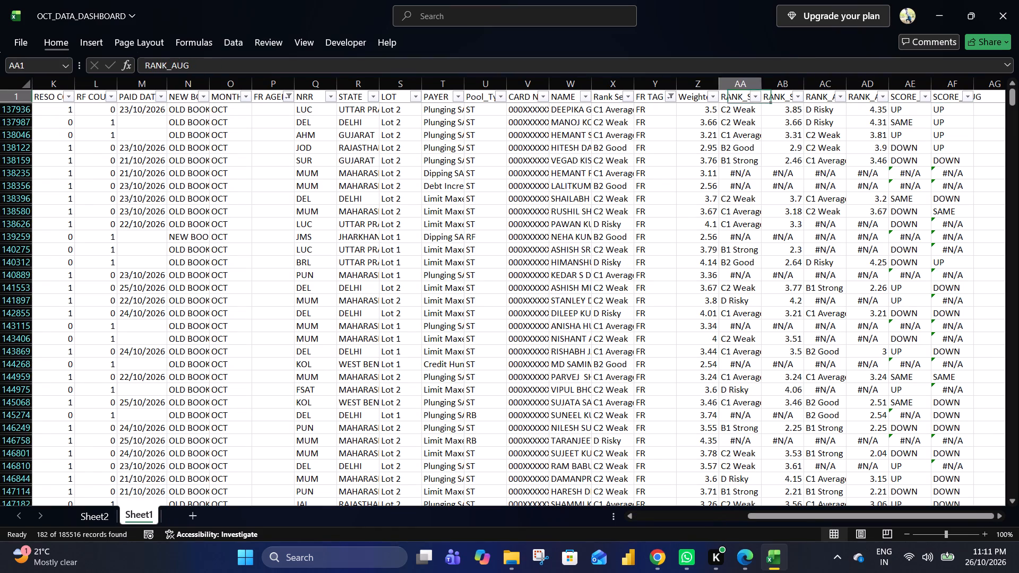
{"action": "key", "text": "Left"}
{"action": "key", "text": "Left"}
{"action": "key", "text": "Left"}
{"action": "key", "text": "Right"}
{"action": "key", "text": "Right"}
{"action": "key", "text": "Left"}
{"action": "key", "text": "Down"}
{"action": "key", "text": "alt+Down"}
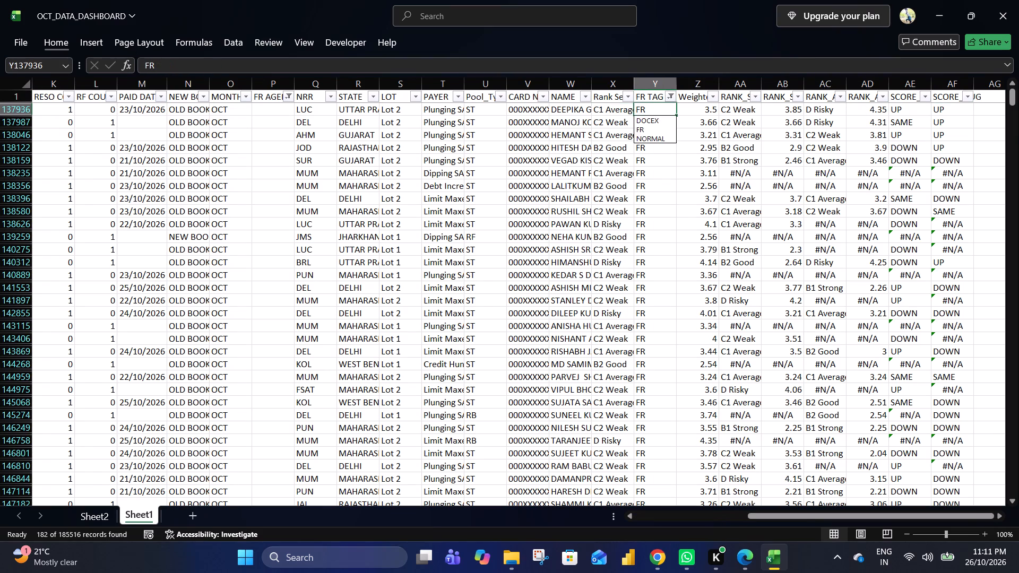
{"action": "key", "text": "Down"}
{"action": "key", "text": "Down"}
{"action": "key", "text": "Down"}
{"action": "key", "text": "Return"}
{"action": "key", "text": "Down"}
{"action": "key", "text": "Up"}
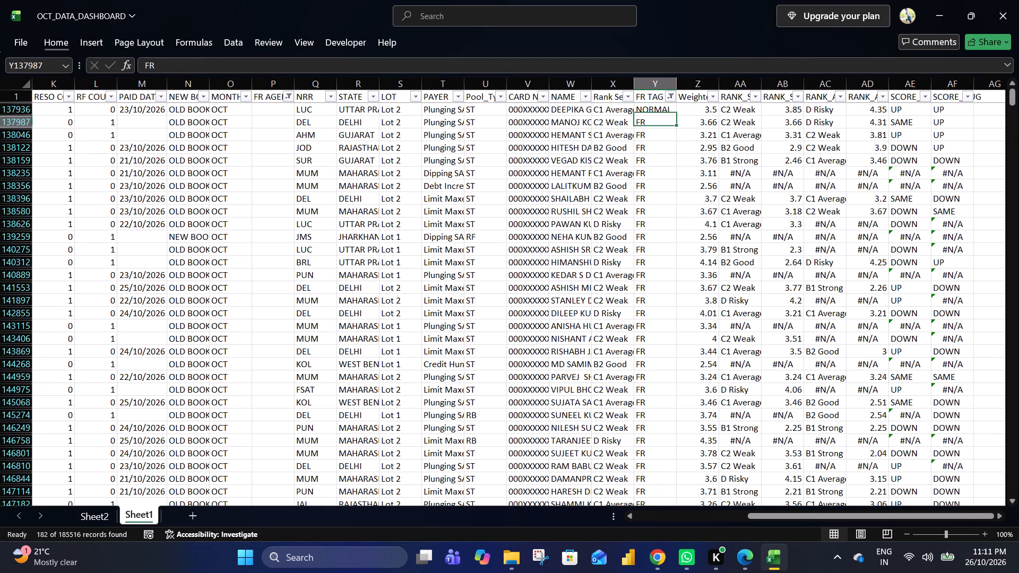
Copy the NORMAL tag down the FR TAG column to all the remaining filtered blank-agency rows.
{"action": "key", "text": "ctrl+c"}
{"action": "key", "text": "ctrl+shift+Down"}
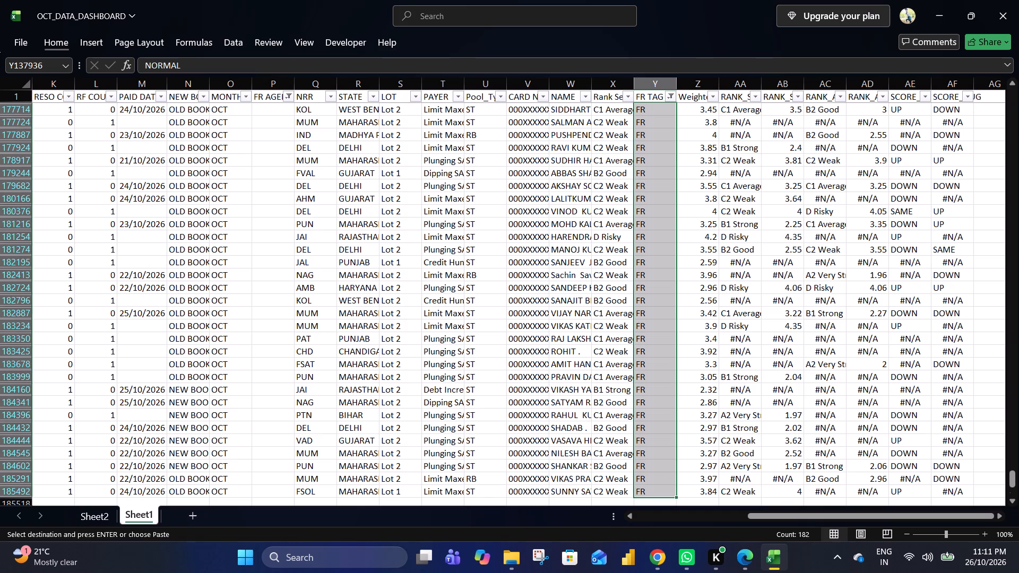
{"action": "key", "text": "ctrl+v"}
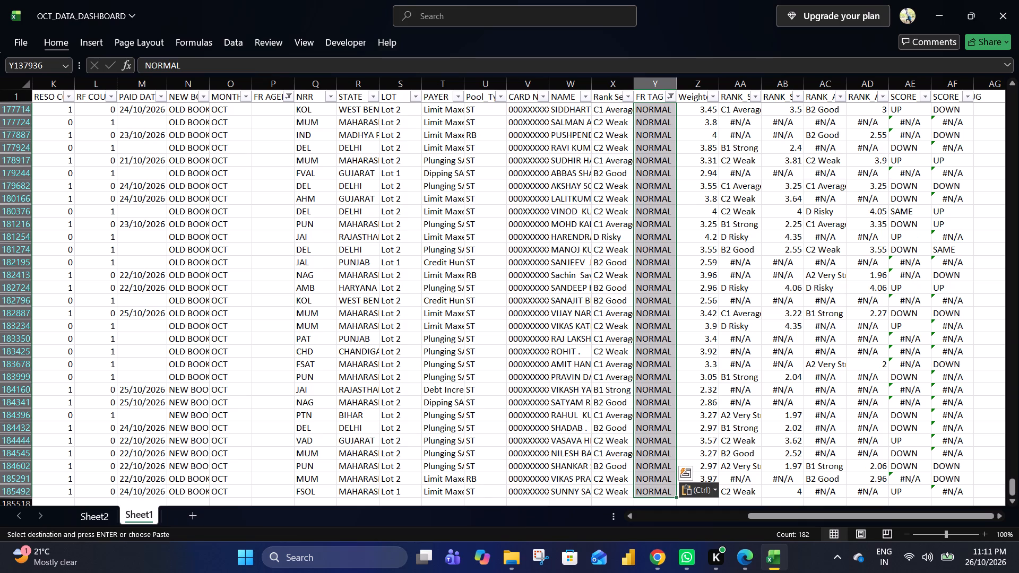
{"action": "key", "text": "Right"}
{"action": "key", "text": "Left"}
{"action": "key", "text": "Up"}
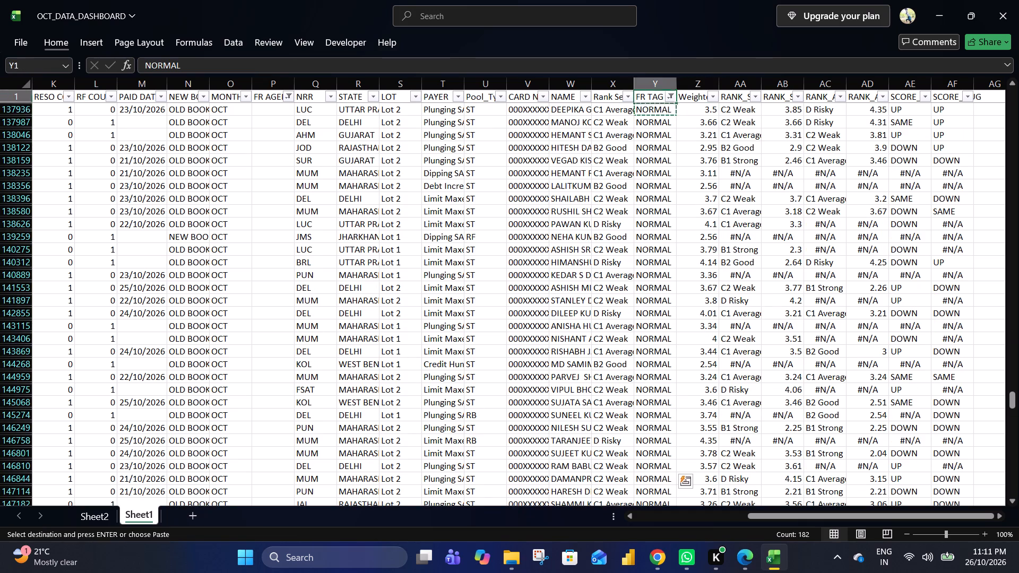
Remove the filters from Sheet1's header row so that all records are shown.
{"action": "key", "text": "ctrl+shift+l"}
{"action": "key", "text": "Escape"}
{"action": "key", "text": "Escape"}
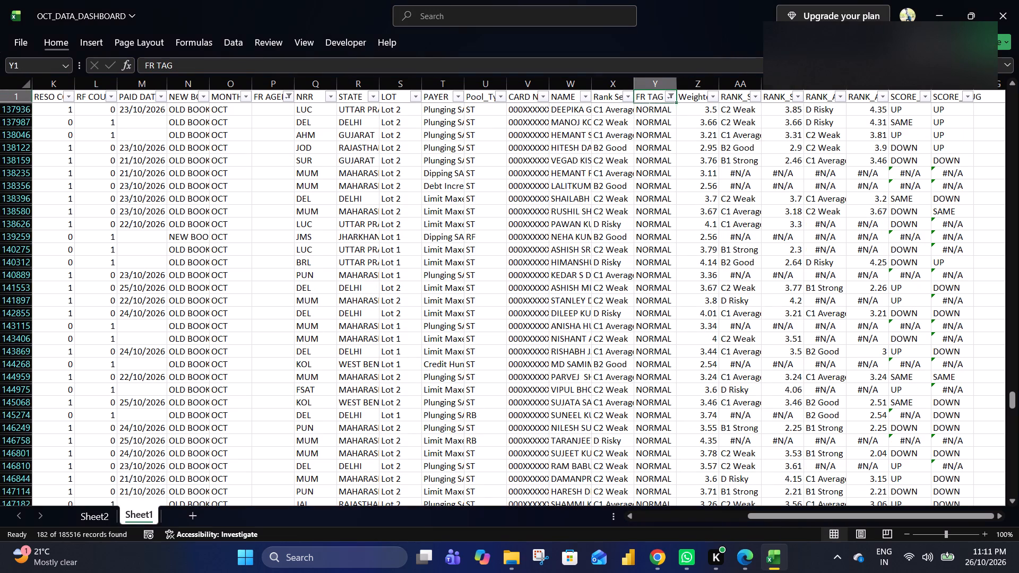
{"action": "key", "text": "Right"}
{"action": "key", "text": "Left"}
{"action": "key", "text": "Up"}
{"action": "type", "text": "hsd"}
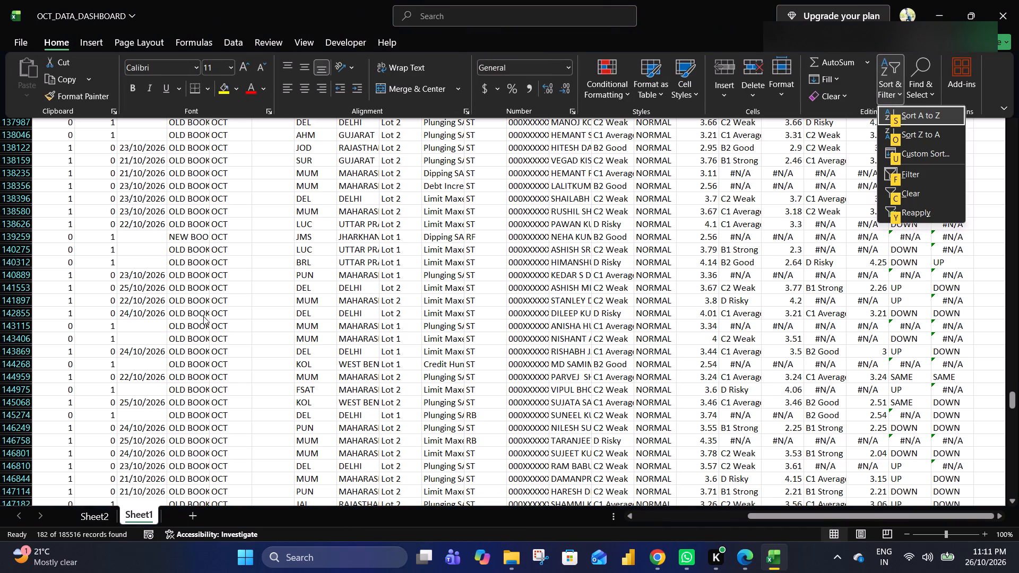
{"action": "key", "text": "f"}
{"action": "key", "text": "Right"}
{"action": "key", "text": "Left"}
{"action": "key", "text": "Right"}
{"action": "key", "text": "Down"}
{"action": "key", "text": "Left"}
{"action": "key", "text": "Up"}
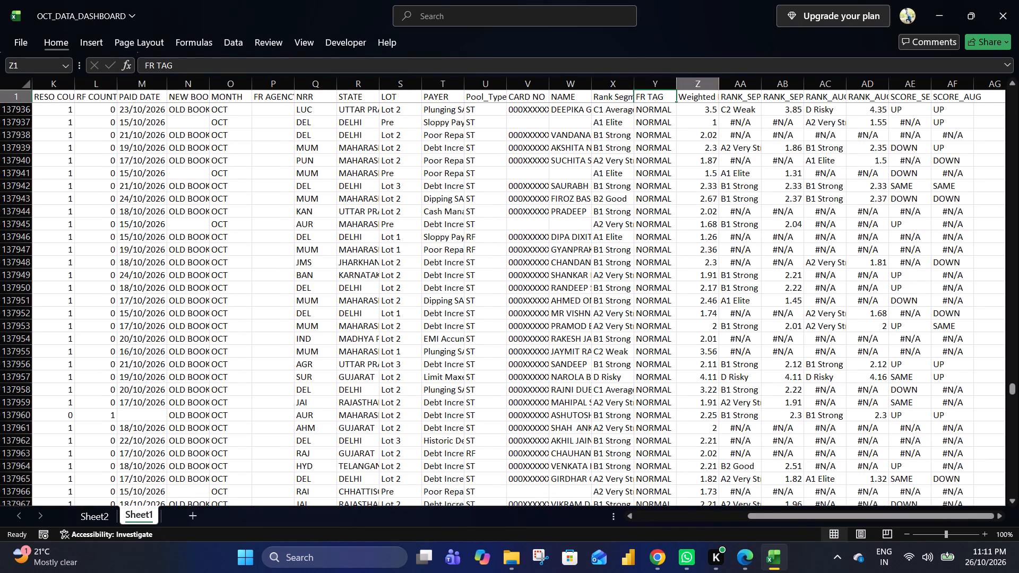
Turn the filters back on for Sheet1's header row, starting from the FR TAG header.
{"action": "key", "text": "Right"}
{"action": "key", "text": "Down"}
{"action": "key", "text": "Left"}
{"action": "key", "text": "Up"}
{"action": "key", "text": "alt+Down"}
{"action": "key", "text": "Escape"}
{"action": "key", "text": "Right"}
{"action": "key", "text": "Left"}
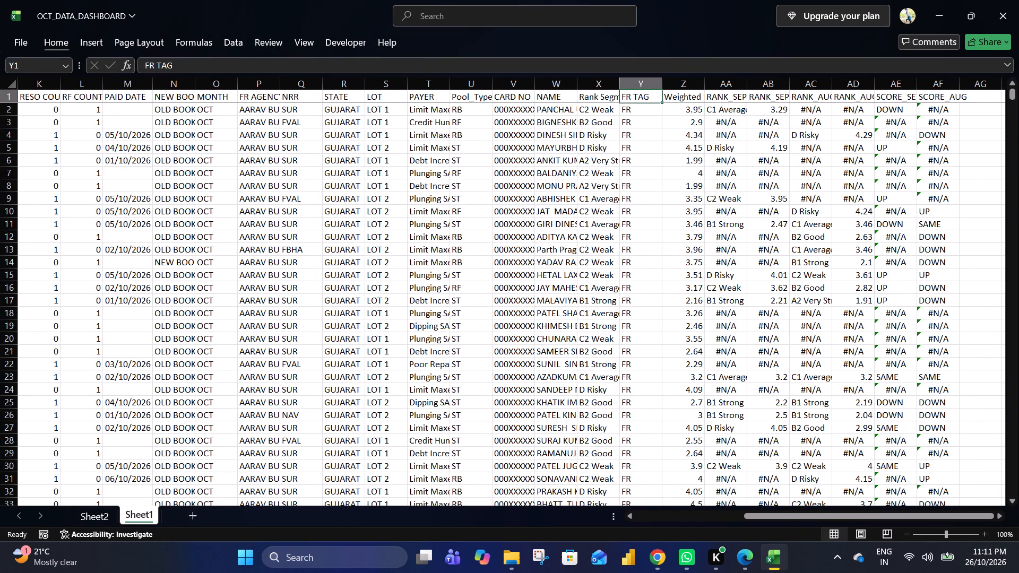
{"action": "type", "text": "hsf"}
{"action": "key", "text": "Right"}
{"action": "key", "text": "Left"}
Filter the FR TAG column to show only FR.
{"action": "key", "text": "alt+Down"}
{"action": "key", "text": "alt+Down"}
{"action": "key", "text": "alt+Down"}
{"action": "key", "text": "alt+Down"}
{"action": "key", "text": "alt+Down"}
{"action": "key", "text": "alt+Down"}
{"action": "key", "text": "alt+Down"}
{"action": "key", "text": "alt+Down"}
{"action": "key", "text": "alt+Down"}
{"action": "key", "text": "alt+Down"}
{"action": "key", "text": "alt+Down"}
{"action": "key", "text": "alt+Down"}
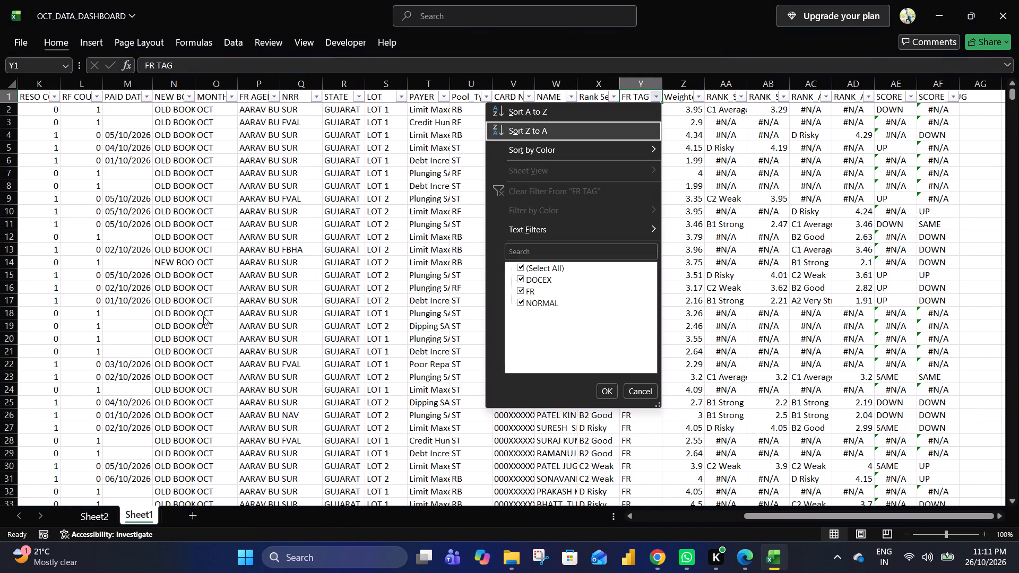
{"action": "key", "text": "Up"}
{"action": "key", "text": "Up"}
{"action": "key", "text": "space"}
{"action": "key", "text": "Down"}
{"action": "key", "text": "Down"}
{"action": "key", "text": "space"}
{"action": "key", "text": "Return"}
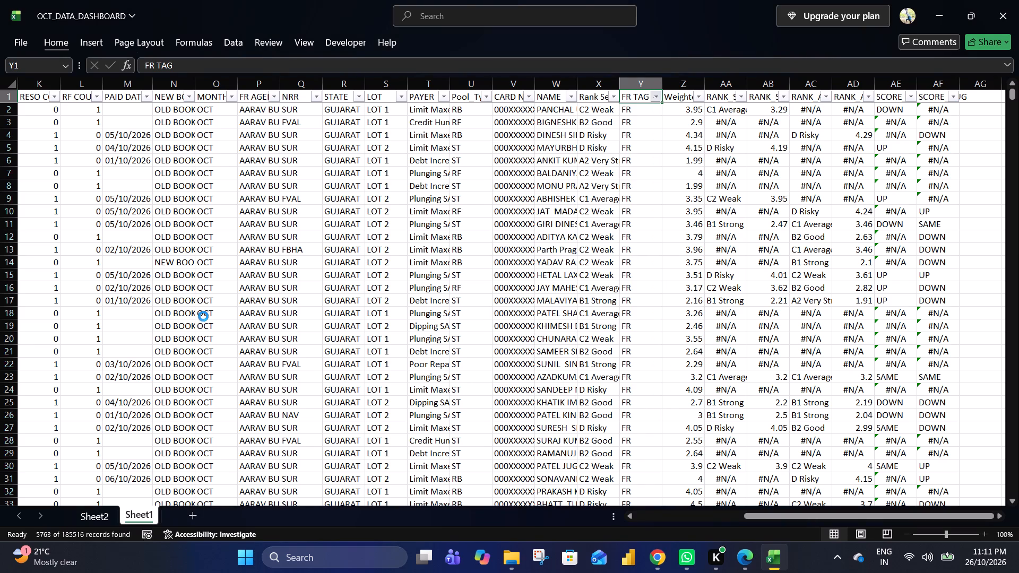
Check the FR AGENCY column of the FR rows from the first to the last record for blank agencies.
{"action": "key", "text": "Left"}
{"action": "key", "text": "Left"}
{"action": "key", "text": "Left"}
{"action": "key", "text": "Left"}
{"action": "key", "text": "Left"}
{"action": "key", "text": "Left"}
{"action": "key", "text": "Left"}
{"action": "key", "text": "Left"}
{"action": "key", "text": "Right"}
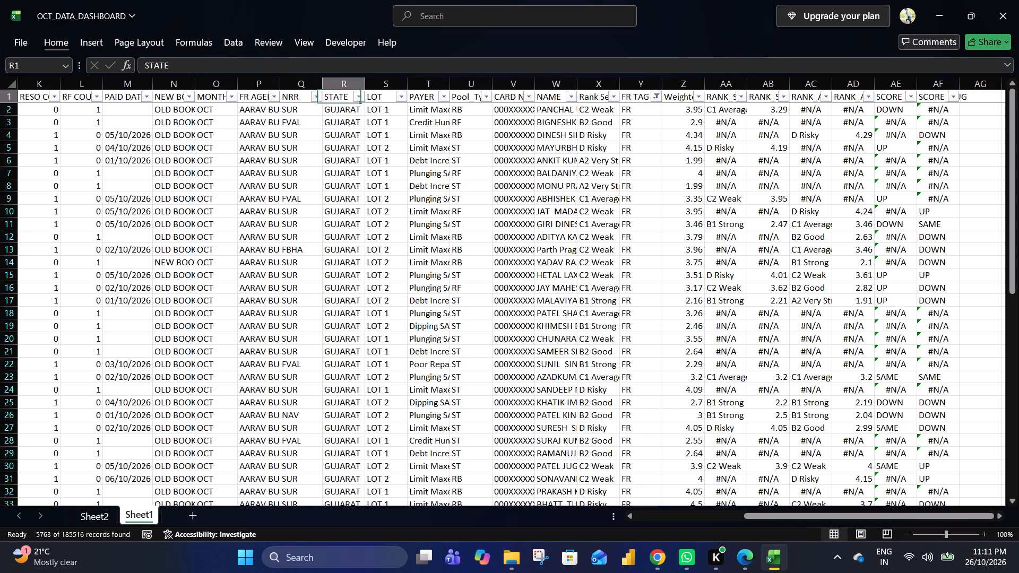
{"action": "key", "text": "Left"}
{"action": "key", "text": "Left"}
{"action": "key", "text": "Left"}
{"action": "key", "text": "Right"}
{"action": "key", "text": "Down"}
{"action": "key", "text": "Down"}
{"action": "key", "text": "Down"}
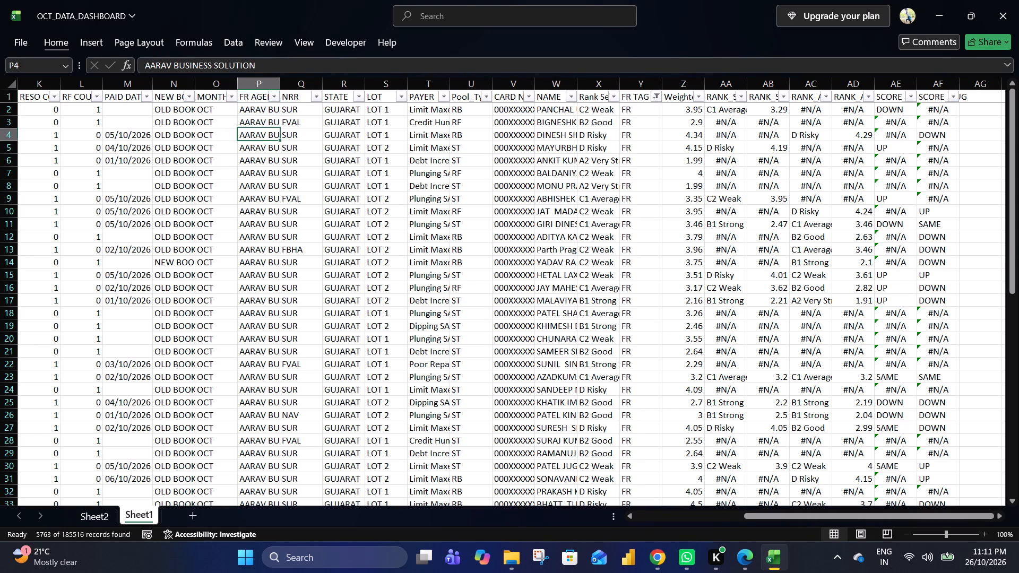
{"action": "key", "text": "ctrl+Down"}
{"action": "key", "text": "Down"}
{"action": "key", "text": "Down"}
{"action": "key", "text": "ctrl+Up"}
{"action": "key", "text": "ctrl+Up"}
{"action": "key", "text": "ctrl+Down"}
{"action": "key", "text": "ctrl+Up"}
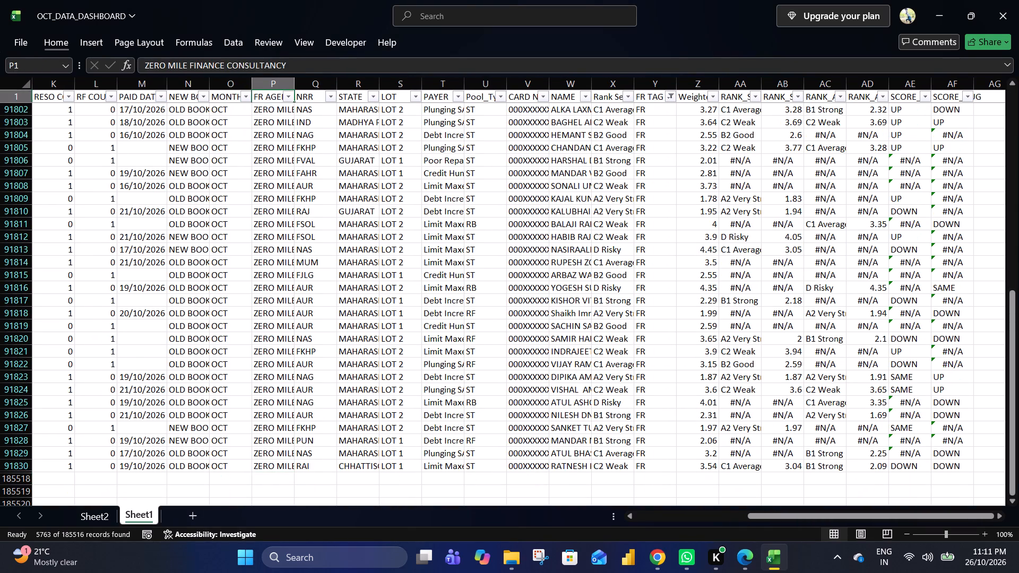
Change the FR TAG filter on Sheet1 to show only DOCEX.
{"action": "key", "text": "Down"}
{"action": "key", "text": "Up"}
{"action": "key", "text": "Right"}
{"action": "key", "text": "Right"}
{"action": "key", "text": "Right"}
{"action": "key", "text": "Right"}
{"action": "key", "text": "Right"}
{"action": "key", "text": "Right"}
{"action": "key", "text": "Right"}
{"action": "key", "text": "Right"}
{"action": "key", "text": "Right"}
{"action": "key", "text": "alt+Down"}
{"action": "key", "text": "alt+Down"}
{"action": "key", "text": "alt+Down"}
{"action": "key", "text": "alt+Down"}
{"action": "key", "text": "alt+Down"}
{"action": "key", "text": "alt+Down"}
{"action": "key", "text": "alt+Down"}
{"action": "key", "text": "alt+Down"}
{"action": "key", "text": "alt+Down"}
{"action": "key", "text": "alt+Down"}
{"action": "key", "text": "alt+Down"}
{"action": "key", "text": "alt+Down"}
{"action": "key", "text": "alt+Down"}
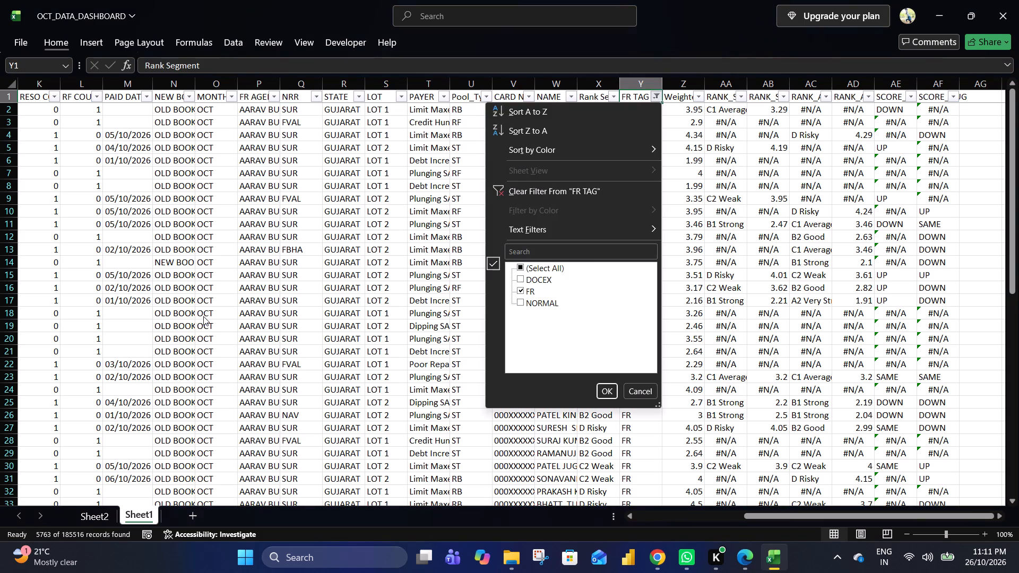
{"action": "key", "text": "space"}
{"action": "key", "text": "Up"}
{"action": "key", "text": "space"}
{"action": "key", "text": "Down"}
{"action": "key", "text": "space"}
{"action": "key", "text": "Up"}
{"action": "key", "text": "Up"}
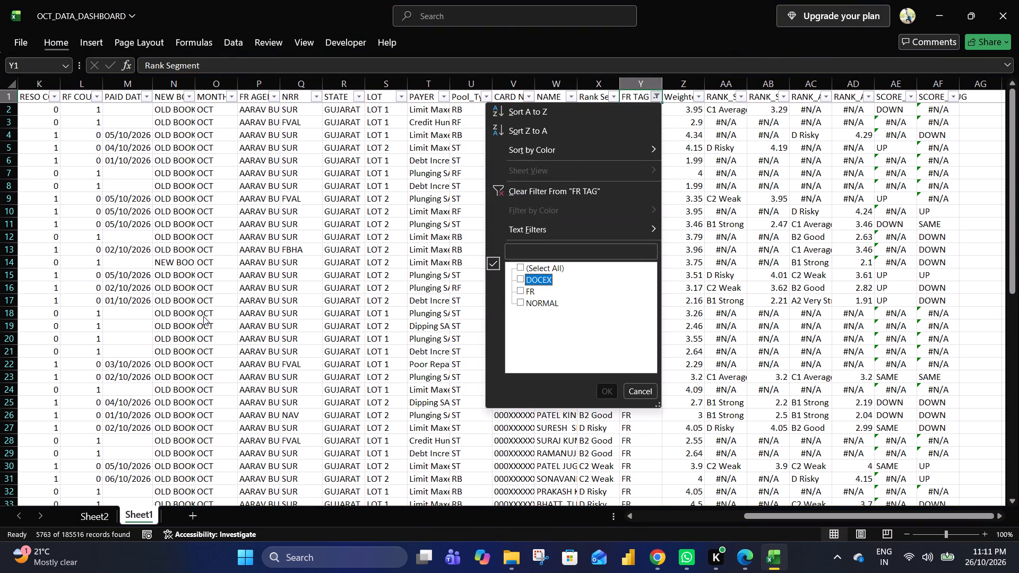
{"action": "key", "text": "space"}
{"action": "key", "text": "Return"}
Check the FR AGENCY filter values of the DOCEX rows without changing the filter.
{"action": "key", "text": "Left"}
{"action": "key", "text": "Left"}
{"action": "key", "text": "Left"}
{"action": "key", "text": "Left"}
{"action": "key", "text": "Left"}
{"action": "key", "text": "Left"}
{"action": "key", "text": "Left"}
{"action": "key", "text": "Left"}
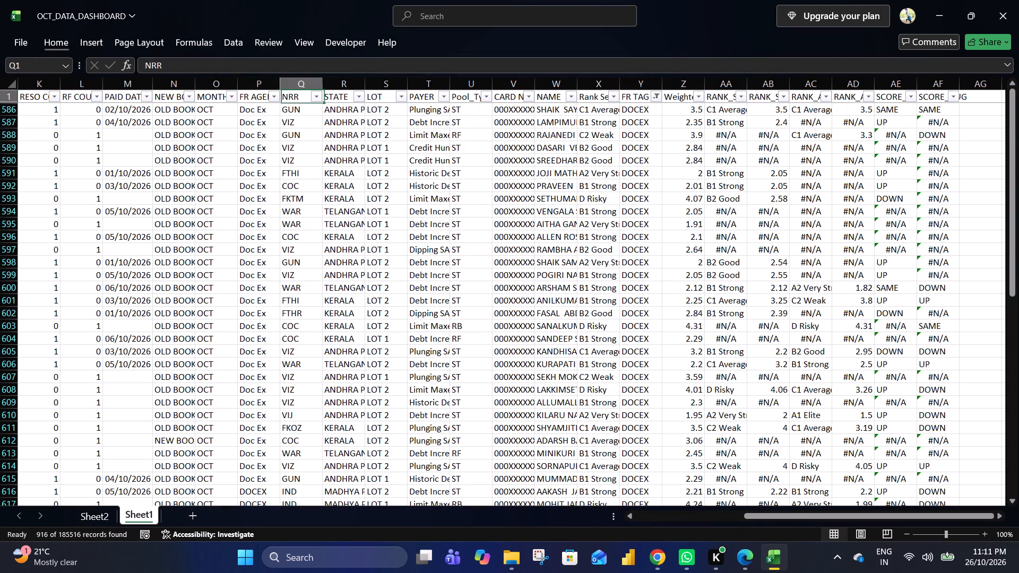
{"action": "key", "text": "Left"}
{"action": "key", "text": "alt+Down"}
{"action": "key", "text": "Escape"}
{"action": "key", "text": "Right"}
{"action": "key", "text": "Right"}
{"action": "key", "text": "Right"}
{"action": "key", "text": "Right"}
{"action": "key", "text": "Right"}
{"action": "key", "text": "Left"}
{"action": "key", "text": "Left"}
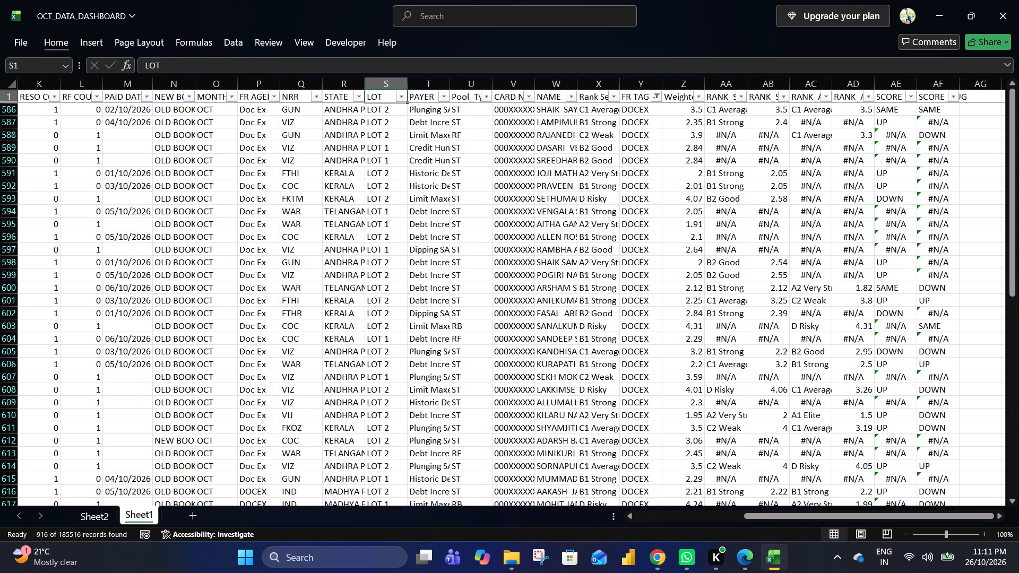
{"action": "key", "text": "Left"}
{"action": "key", "text": "Left"}
{"action": "key", "text": "alt+Down"}
{"action": "key", "text": "Escape"}
{"action": "key", "text": "Left"}
{"action": "key", "text": "alt+Down"}
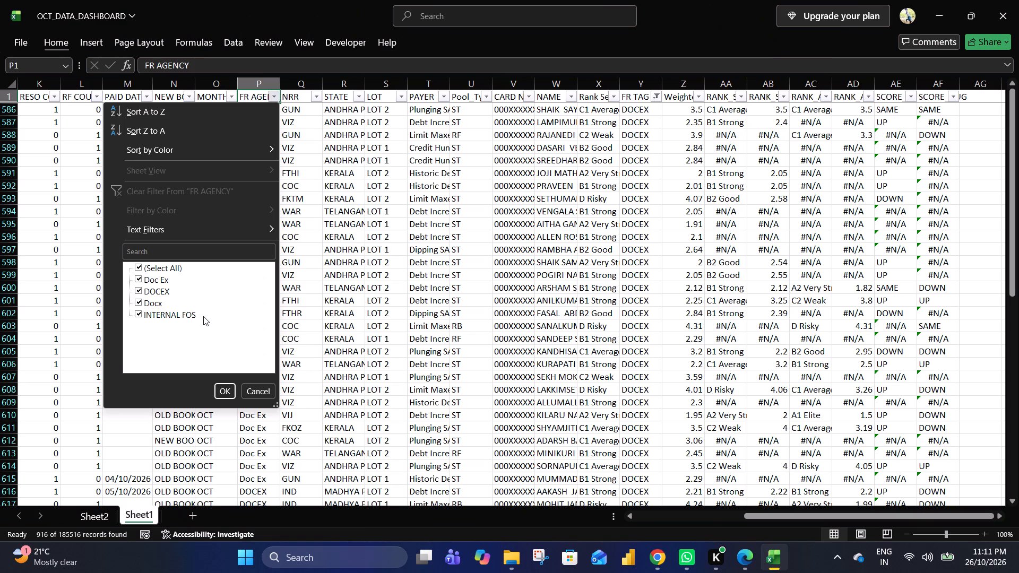
{"action": "key", "text": "Right"}
{"action": "key", "text": "Right"}
{"action": "key", "text": "Right"}
{"action": "key", "text": "Right"}
{"action": "key", "text": "Right"}
{"action": "key", "text": "Right"}
{"action": "key", "text": "Escape"}
{"action": "key", "text": "Right"}
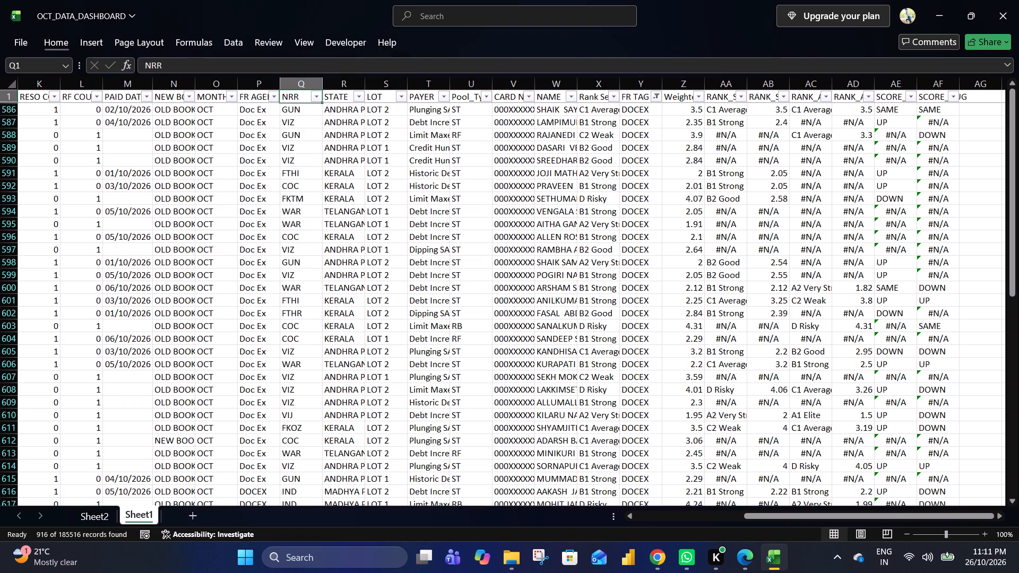
Change the FR TAG filter on Sheet1 to show only NORMAL.
{"action": "key", "text": "Right"}
{"action": "key", "text": "Right"}
{"action": "key", "text": "Right"}
{"action": "key", "text": "Right"}
{"action": "key", "text": "Right"}
{"action": "key", "text": "Right"}
{"action": "key", "text": "Right"}
{"action": "key", "text": "Right"}
{"action": "key", "text": "alt+Down"}
{"action": "key", "text": "alt+Down"}
{"action": "key", "text": "alt+Down"}
{"action": "key", "text": "alt+Down"}
{"action": "key", "text": "alt+Down"}
{"action": "key", "text": "alt+Down"}
{"action": "key", "text": "alt+Down"}
{"action": "key", "text": "alt+Down"}
{"action": "key", "text": "alt+Down"}
{"action": "key", "text": "alt+Down"}
{"action": "key", "text": "alt+Down"}
{"action": "key", "text": "alt+Down"}
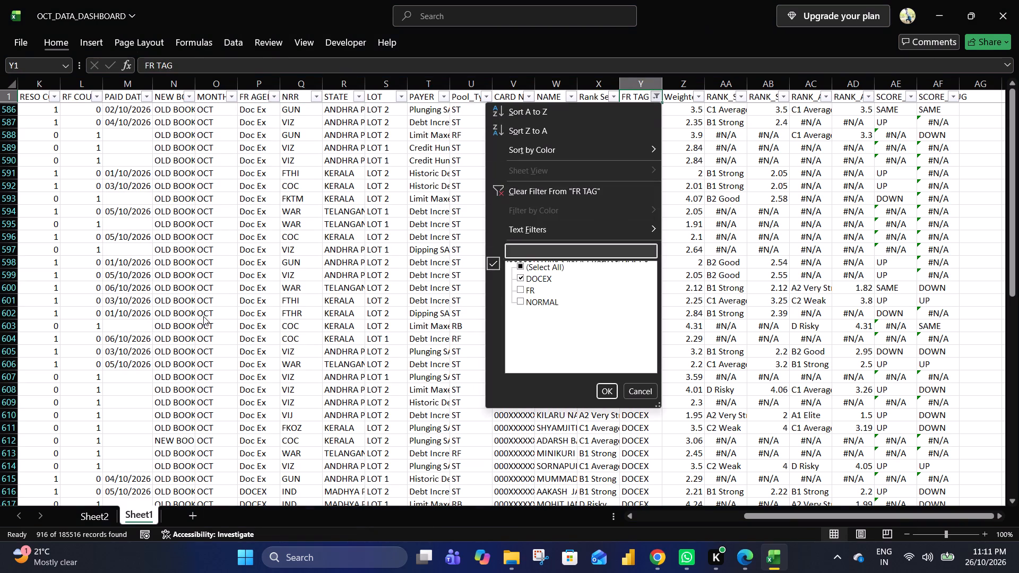
{"action": "key", "text": "Up"}
{"action": "key", "text": "space"}
{"action": "key", "text": "Down"}
{"action": "key", "text": "Down"}
{"action": "key", "text": "space"}
{"action": "key", "text": "Return"}
Check the FR AGENCY filter values of the NORMAL rows without changing the filter.
{"action": "key", "text": "Left"}
{"action": "key", "text": "Left"}
{"action": "key", "text": "Left"}
{"action": "key", "text": "Left"}
{"action": "key", "text": "Left"}
{"action": "key", "text": "Left"}
{"action": "key", "text": "Left"}
{"action": "key", "text": "Left"}
{"action": "key", "text": "Left"}
{"action": "key", "text": "Left"}
{"action": "key", "text": "Left"}
{"action": "key", "text": "Left"}
{"action": "key", "text": "Left"}
{"action": "key", "text": "Left"}
{"action": "key", "text": "Left"}
{"action": "key", "text": "Left"}
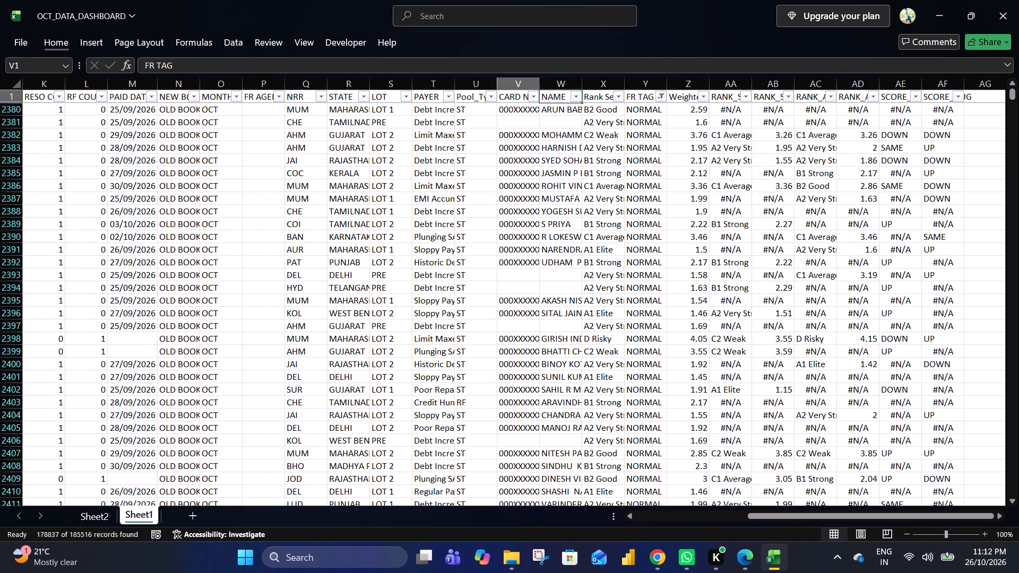
{"action": "key", "text": "Right"}
{"action": "key", "text": "alt+Down"}
{"action": "key", "text": "Escape"}
{"action": "key", "text": "Right"}
{"action": "key", "text": "Right"}
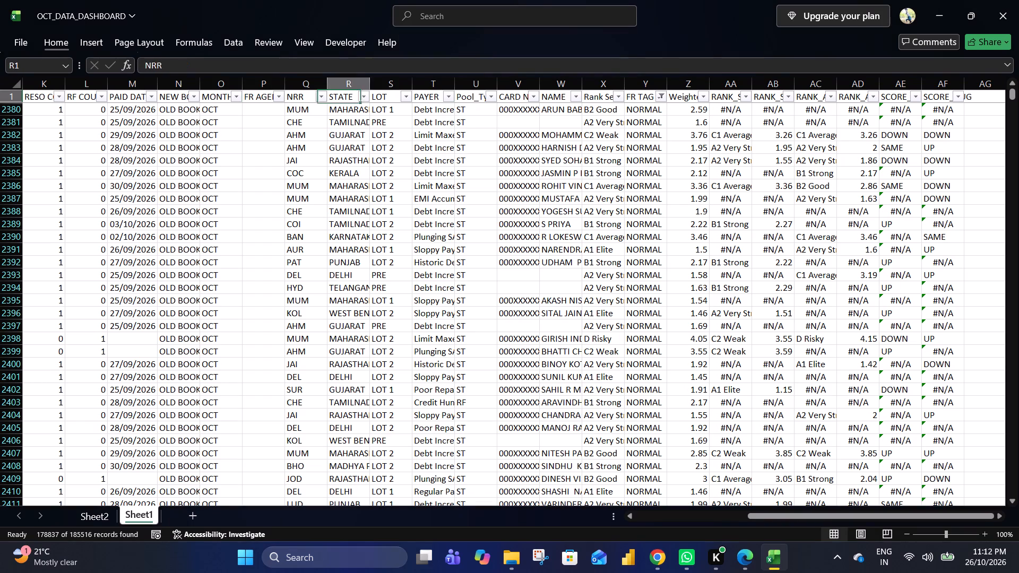
Remove the filters from Sheet1's header row and return to the ACCOUNT header in A1.
{"action": "key", "text": "Right"}
{"action": "type", "text": "hsf"}
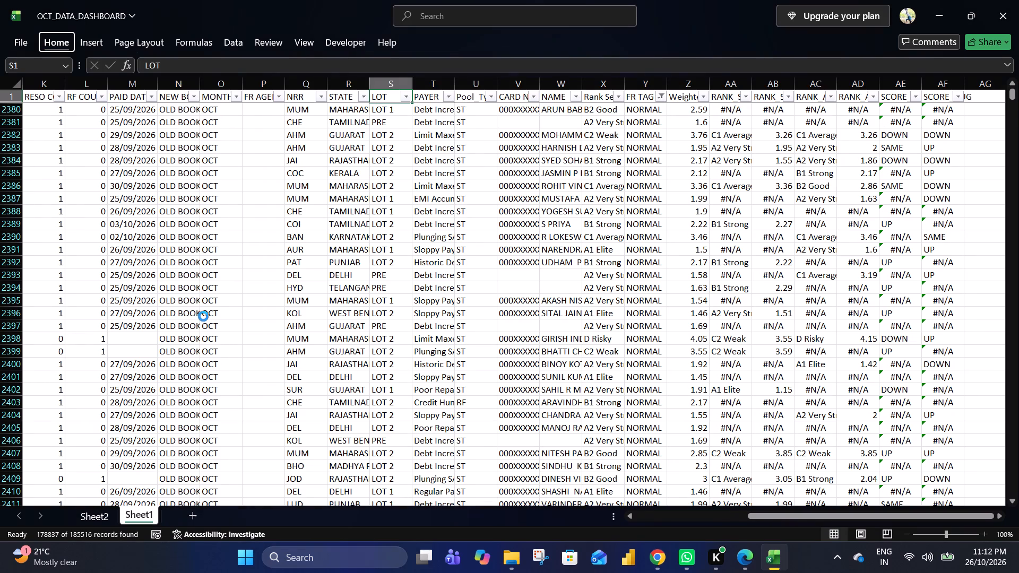
{"action": "key", "text": "Right"}
{"action": "key", "text": "Right"}
{"action": "key", "text": "Right"}
{"action": "key", "text": "ctrl+Right"}
{"action": "key", "text": "ctrl+Left"}
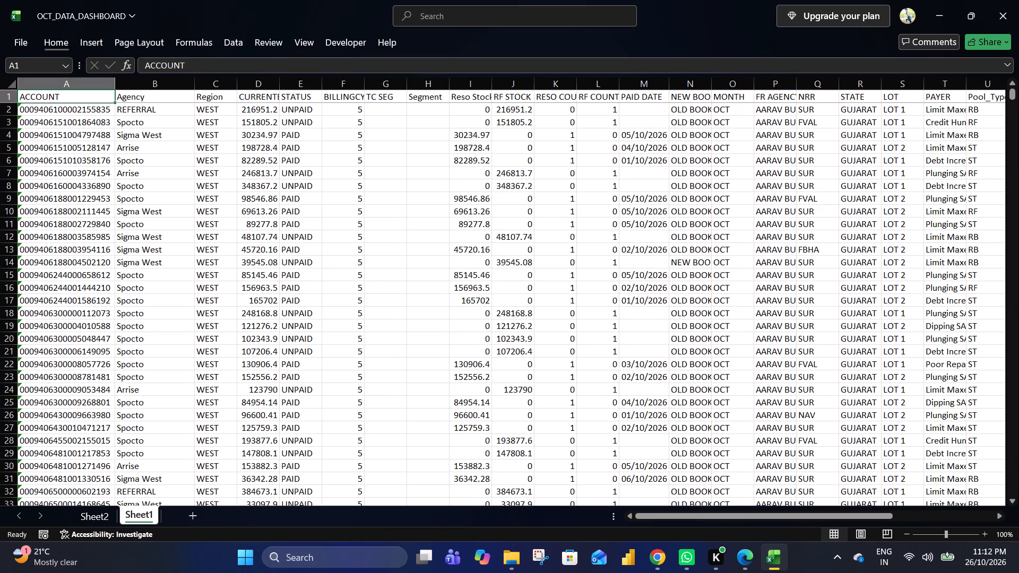
Switch to Sheet2 and look over the PivotTable by BILLINGCYCLE.
{"action": "left_click", "coordinate": [94, 524]}
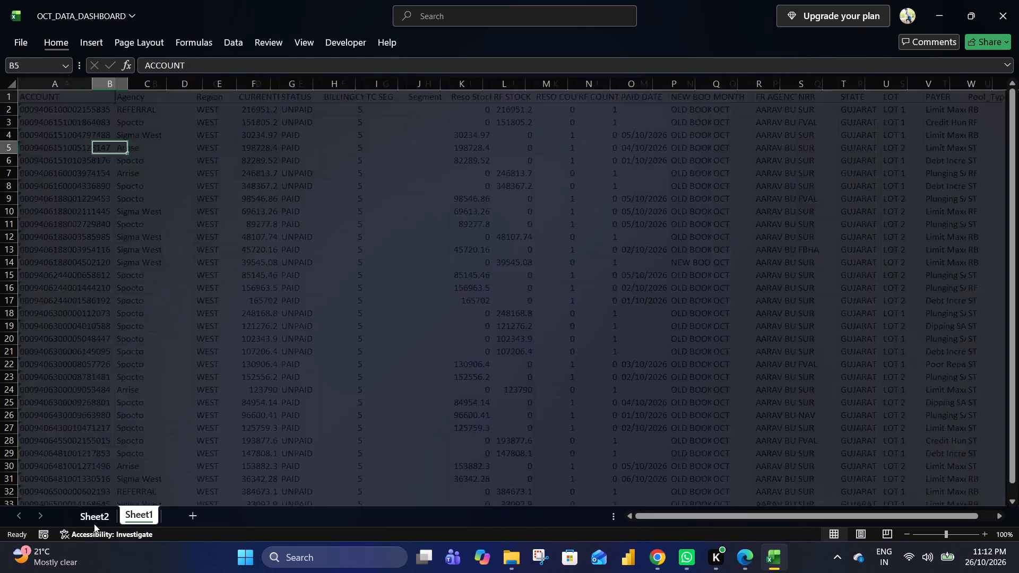
{"action": "left_click", "coordinate": [180, 400]}
{"action": "key", "text": "Right"}
{"action": "key", "text": "Left"}
{"action": "key", "text": "ctrl+Up"}
{"action": "key", "text": "ctrl+Up"}
{"action": "key", "text": "ctrl+Up"}
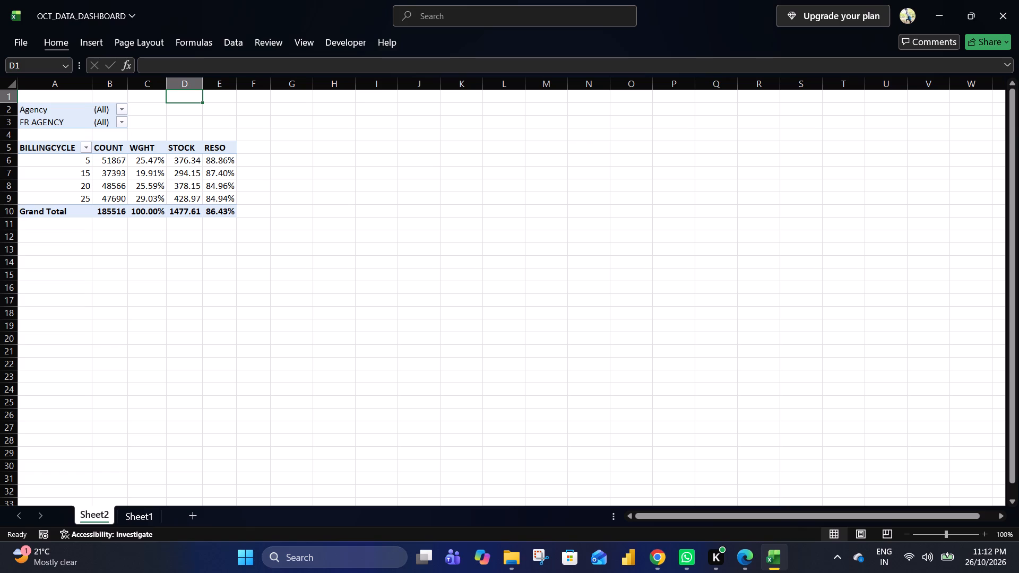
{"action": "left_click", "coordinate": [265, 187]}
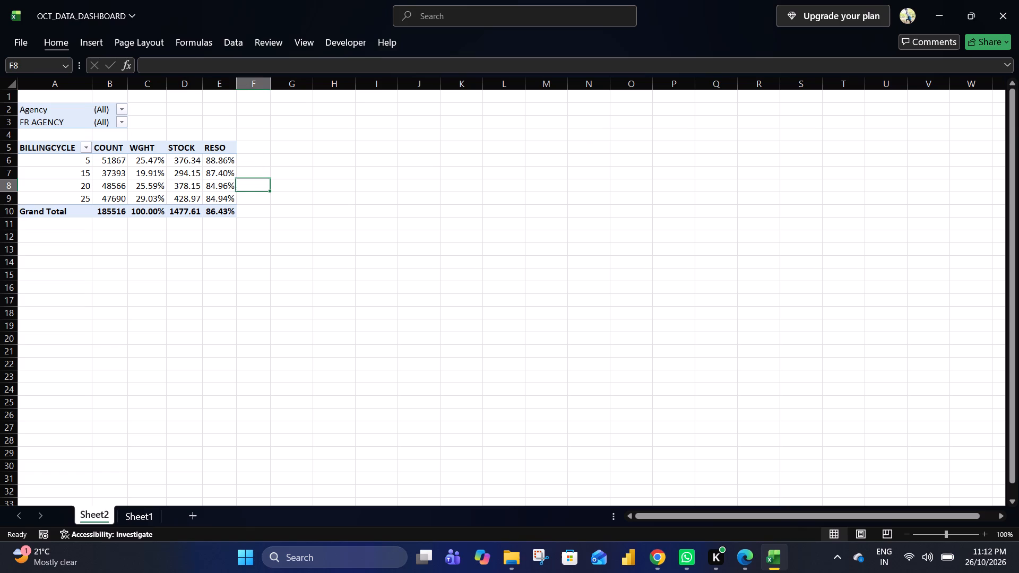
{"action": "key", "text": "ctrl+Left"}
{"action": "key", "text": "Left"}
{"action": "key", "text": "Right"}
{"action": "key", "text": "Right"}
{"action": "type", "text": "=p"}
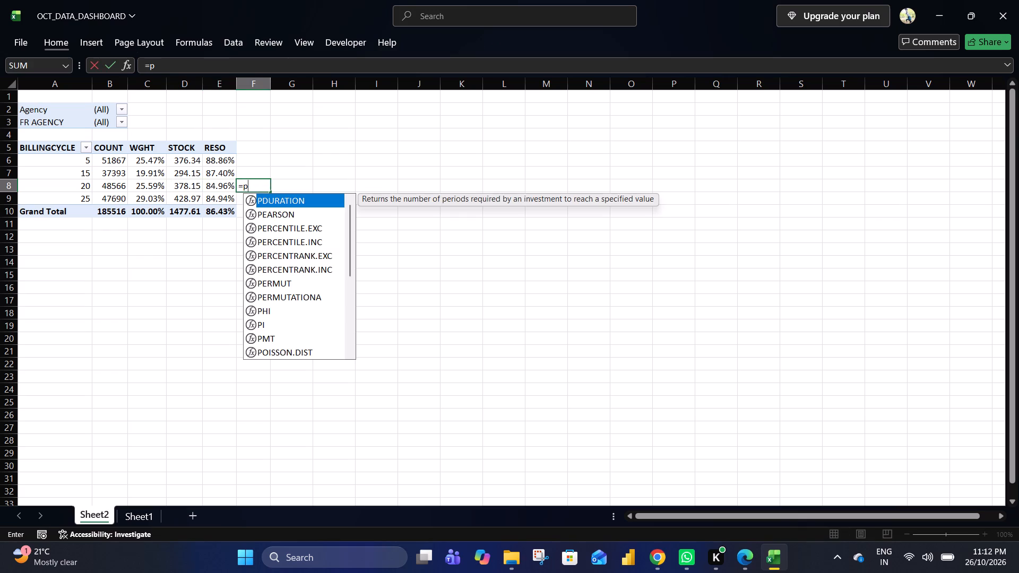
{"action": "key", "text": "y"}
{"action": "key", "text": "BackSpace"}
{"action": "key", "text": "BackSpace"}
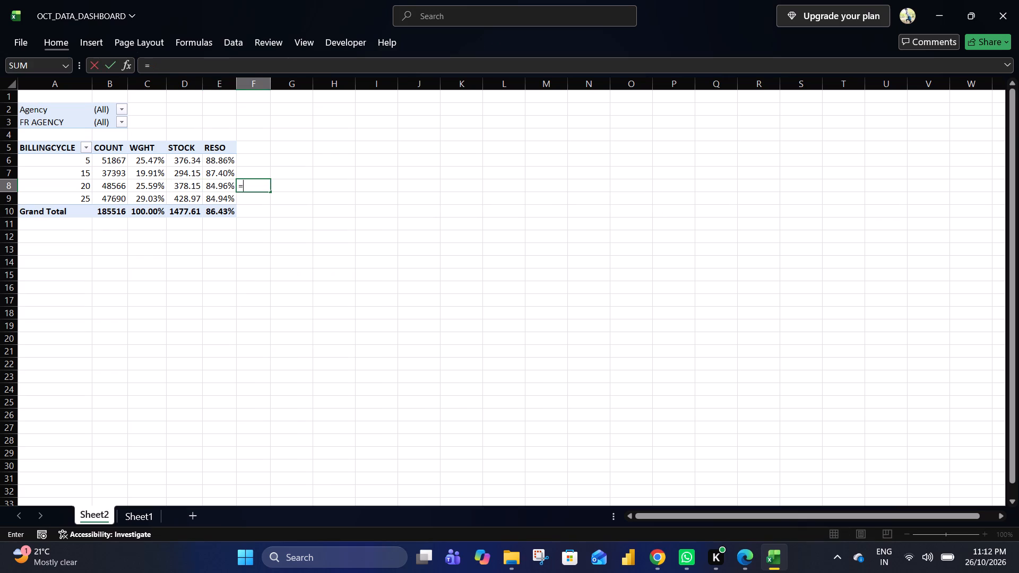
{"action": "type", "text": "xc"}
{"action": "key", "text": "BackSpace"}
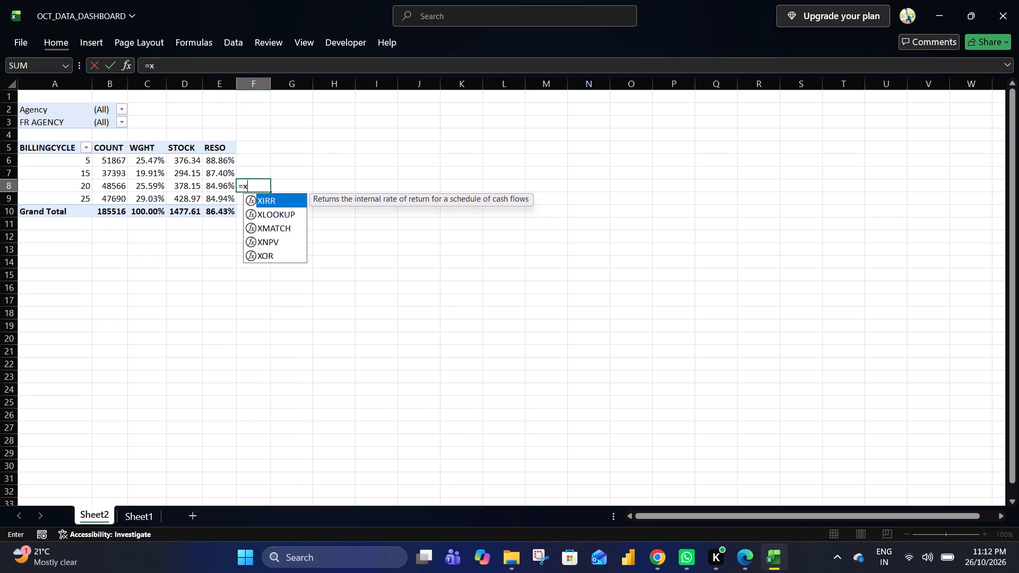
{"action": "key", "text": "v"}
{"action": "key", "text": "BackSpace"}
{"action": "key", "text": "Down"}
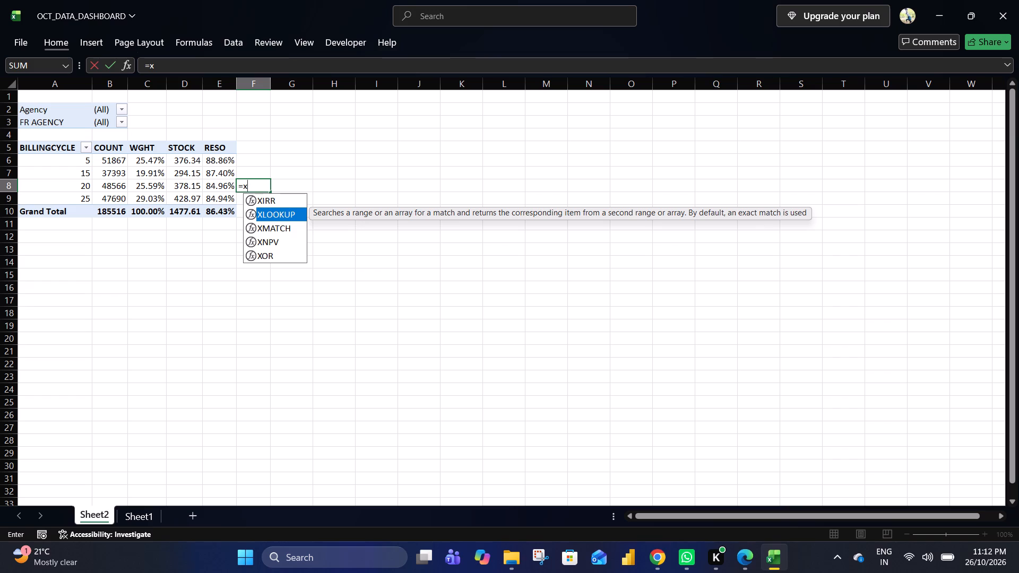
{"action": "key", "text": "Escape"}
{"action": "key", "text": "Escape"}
Return the selection to cell A1 on Sheet2.
{"action": "key", "text": "ctrl+Up"}
{"action": "key", "text": "ctrl+Up"}
{"action": "key", "text": "ctrl+Left"}
{"action": "key", "text": "ctrl+Up"}
{"action": "key", "text": "ctrl+Left"}
{"action": "key", "text": "ctrl+Up"}
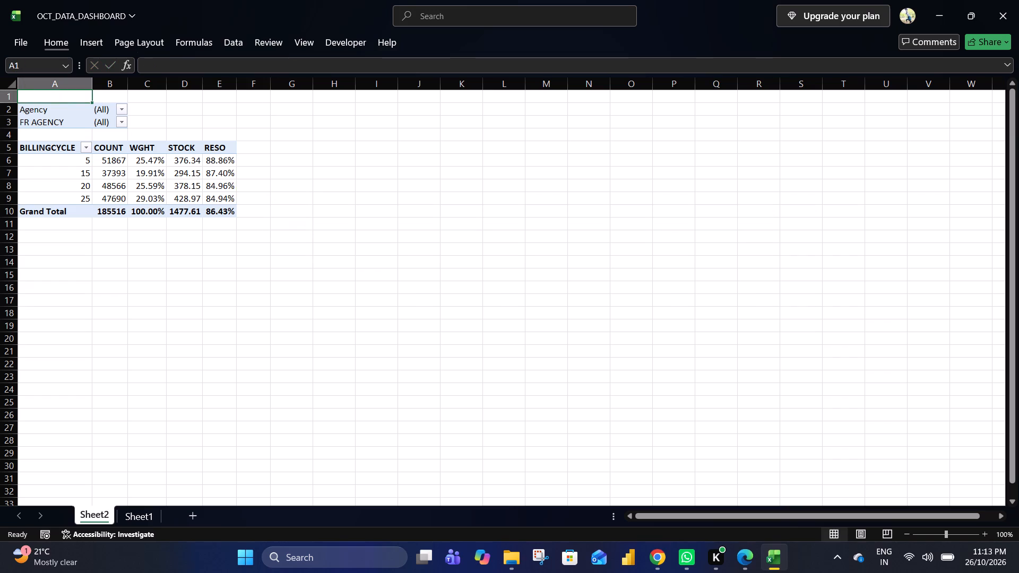
Switch to Sheet1 and check how far its data extends, across to SCORE_AUG and down to the last record.
{"action": "left_click", "coordinate": [140, 507]}
{"action": "key", "text": "Right"}
{"action": "key", "text": "Left"}
{"action": "key", "text": "ctrl+Right"}
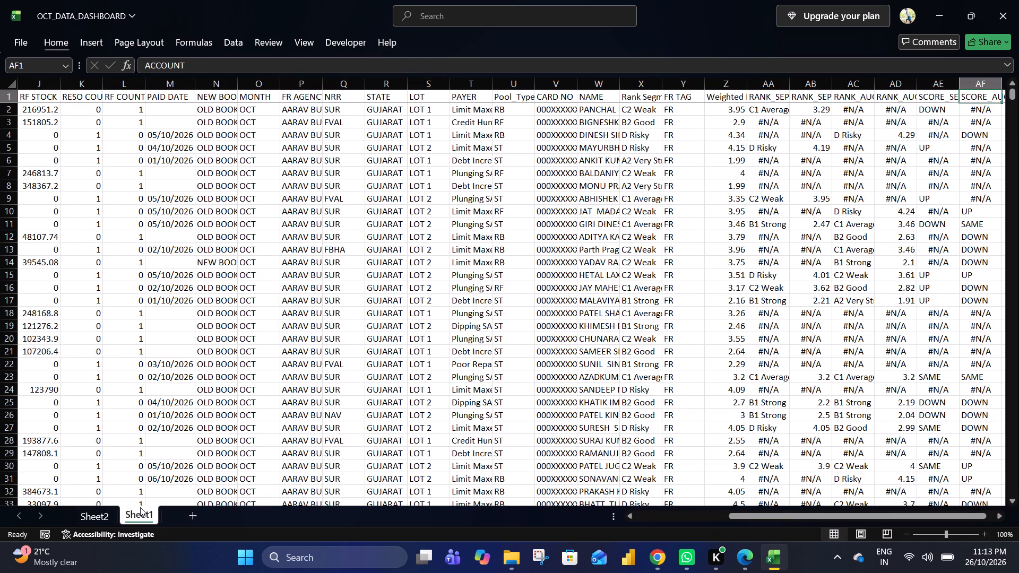
{"action": "key", "text": "Left"}
{"action": "key", "text": "Left"}
{"action": "key", "text": "ctrl+Right"}
{"action": "key", "text": "Right"}
{"action": "key", "text": "Left"}
{"action": "key", "text": "ctrl+Down"}
{"action": "key", "text": "Down"}
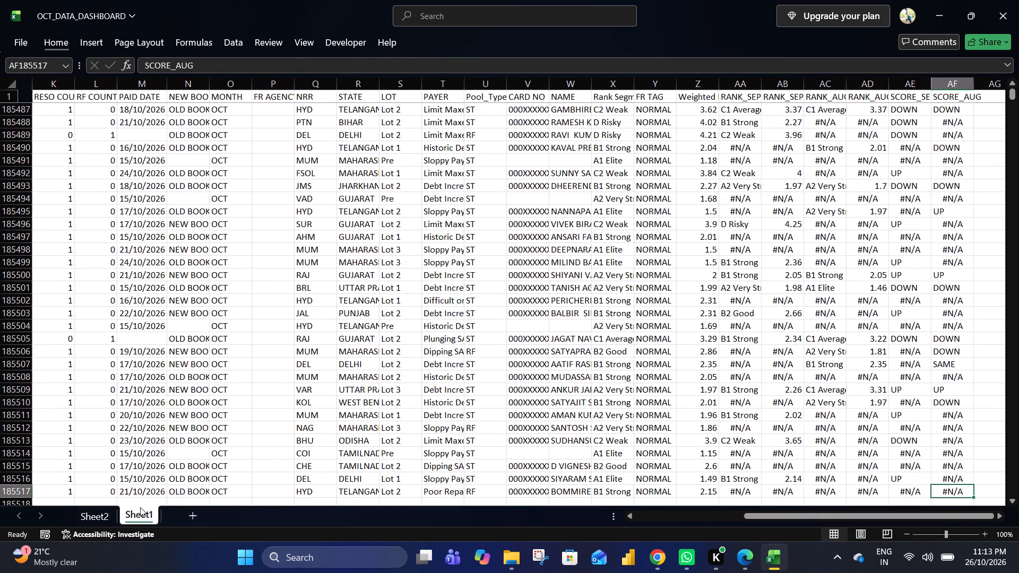
Return from the last record to the ACCOUNT header in A1 of Sheet1, checking the header row along the way.
{"action": "key", "text": "ctrl+Up"}
{"action": "key", "text": "ctrl+Up"}
{"action": "key", "text": "Down"}
{"action": "key", "text": "Up"}
{"action": "key", "text": "Left"}
{"action": "key", "text": "Left"}
{"action": "key", "text": "Left"}
{"action": "key", "text": "Left"}
{"action": "key", "text": "Left"}
{"action": "key", "text": "Left"}
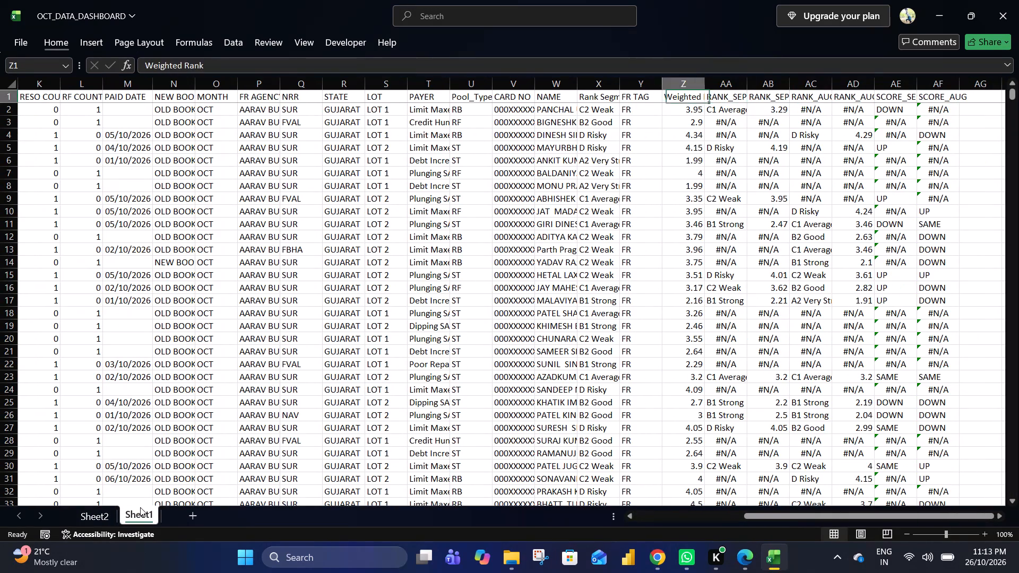
{"action": "key", "text": "Left"}
{"action": "key", "text": "ctrl+Left"}
{"action": "key", "text": "ctrl+Left"}
{"action": "key", "text": "ctrl+Up"}
{"action": "key", "text": "ctrl+Left"}
{"action": "key", "text": "Up"}
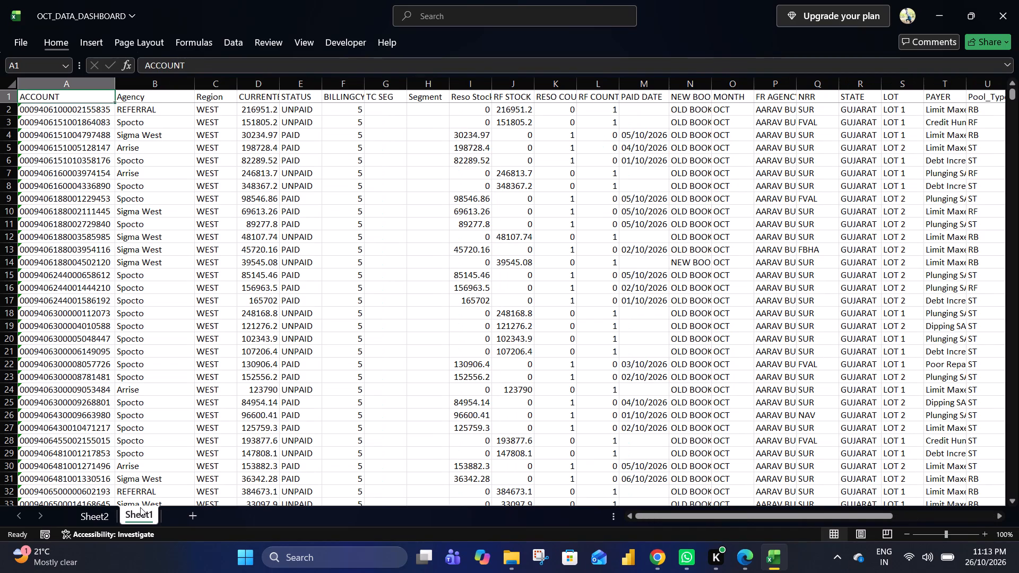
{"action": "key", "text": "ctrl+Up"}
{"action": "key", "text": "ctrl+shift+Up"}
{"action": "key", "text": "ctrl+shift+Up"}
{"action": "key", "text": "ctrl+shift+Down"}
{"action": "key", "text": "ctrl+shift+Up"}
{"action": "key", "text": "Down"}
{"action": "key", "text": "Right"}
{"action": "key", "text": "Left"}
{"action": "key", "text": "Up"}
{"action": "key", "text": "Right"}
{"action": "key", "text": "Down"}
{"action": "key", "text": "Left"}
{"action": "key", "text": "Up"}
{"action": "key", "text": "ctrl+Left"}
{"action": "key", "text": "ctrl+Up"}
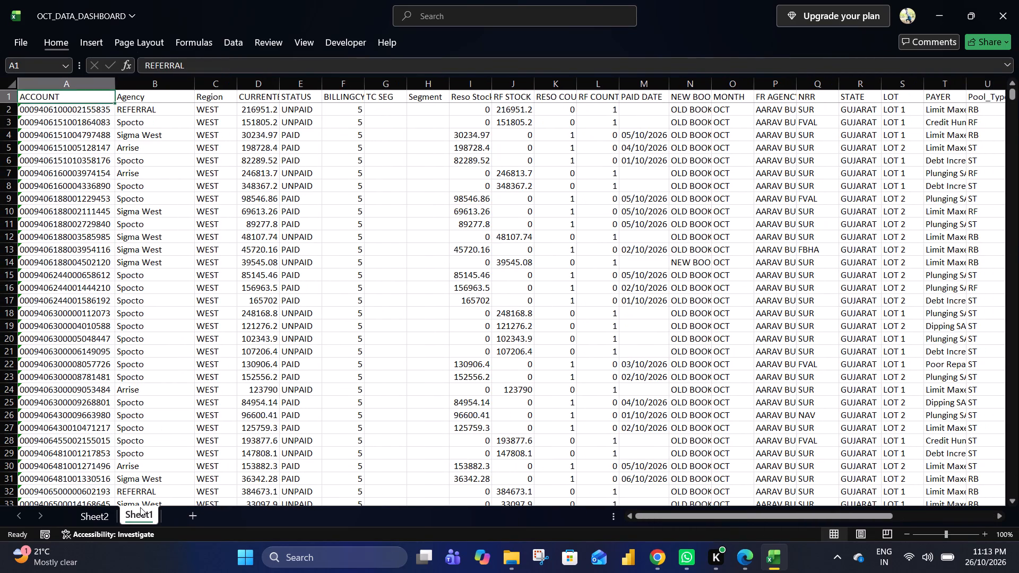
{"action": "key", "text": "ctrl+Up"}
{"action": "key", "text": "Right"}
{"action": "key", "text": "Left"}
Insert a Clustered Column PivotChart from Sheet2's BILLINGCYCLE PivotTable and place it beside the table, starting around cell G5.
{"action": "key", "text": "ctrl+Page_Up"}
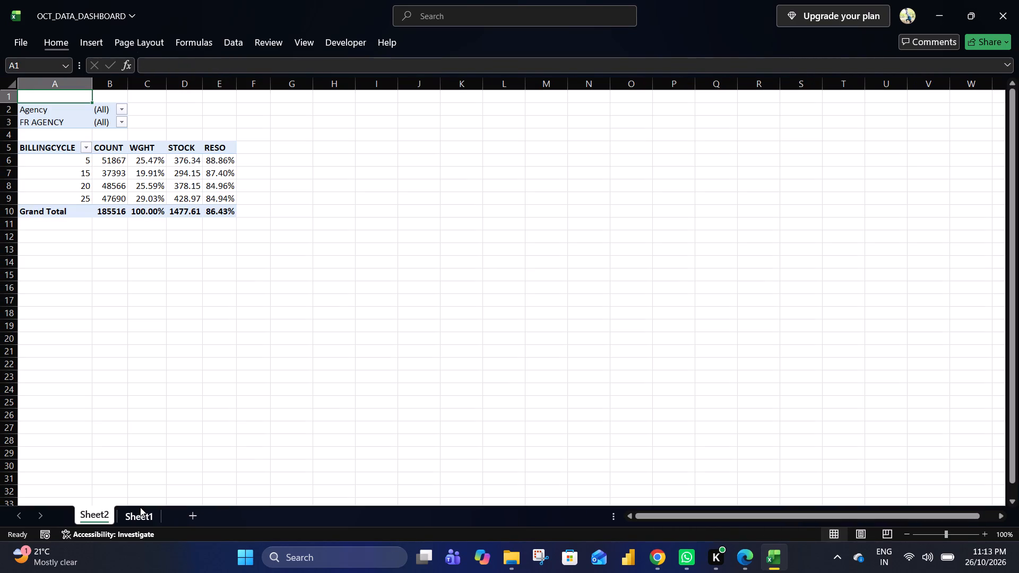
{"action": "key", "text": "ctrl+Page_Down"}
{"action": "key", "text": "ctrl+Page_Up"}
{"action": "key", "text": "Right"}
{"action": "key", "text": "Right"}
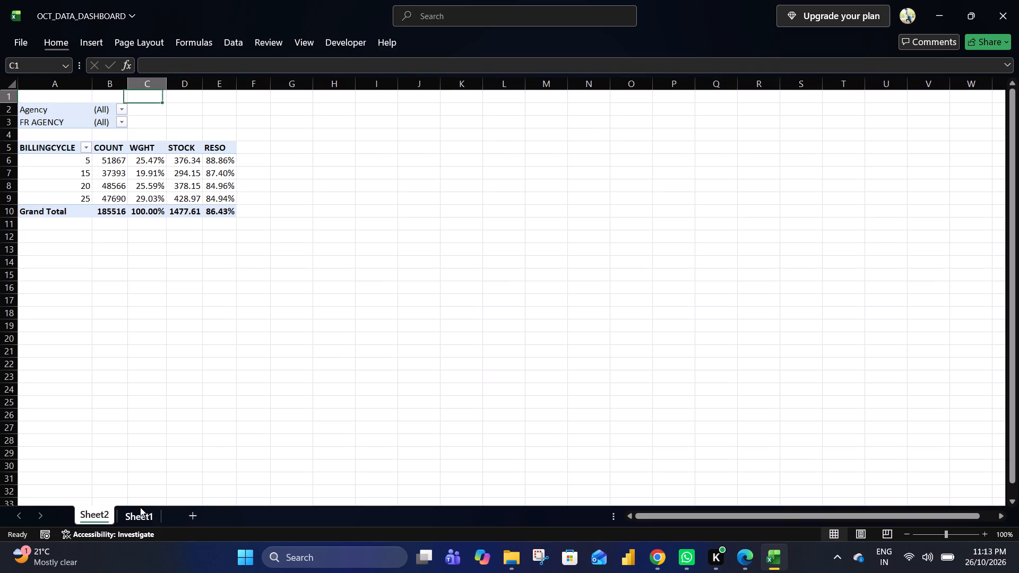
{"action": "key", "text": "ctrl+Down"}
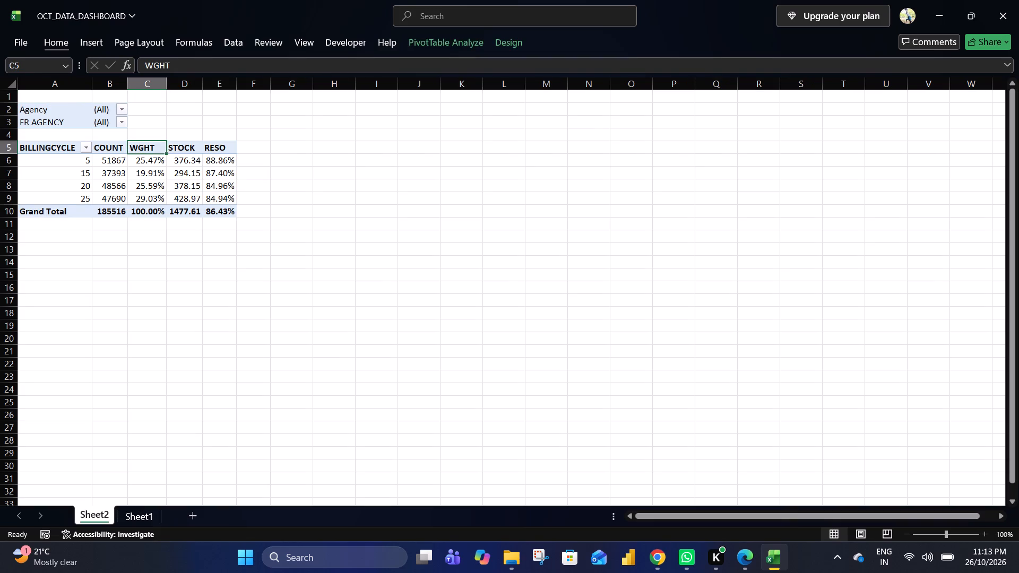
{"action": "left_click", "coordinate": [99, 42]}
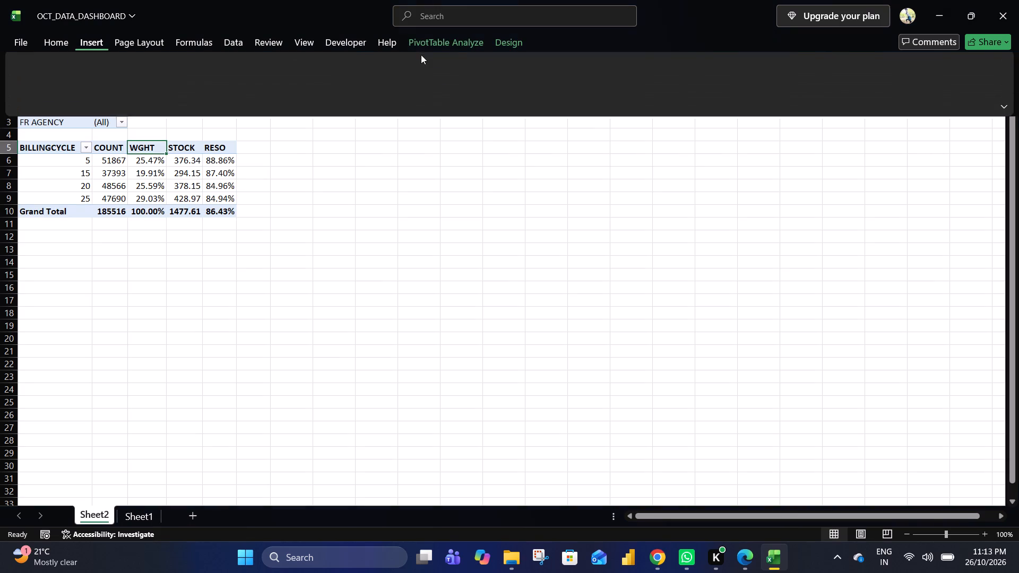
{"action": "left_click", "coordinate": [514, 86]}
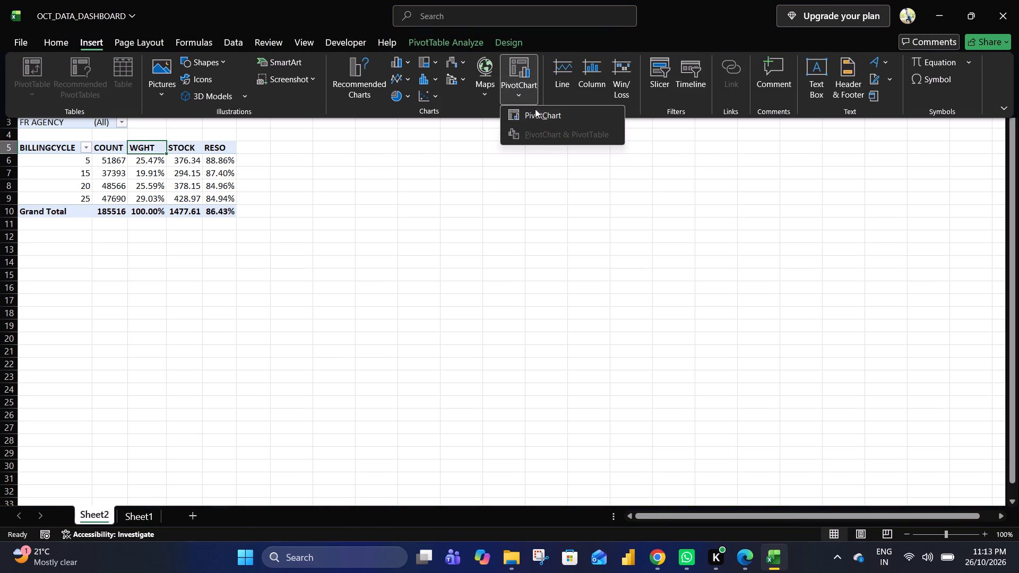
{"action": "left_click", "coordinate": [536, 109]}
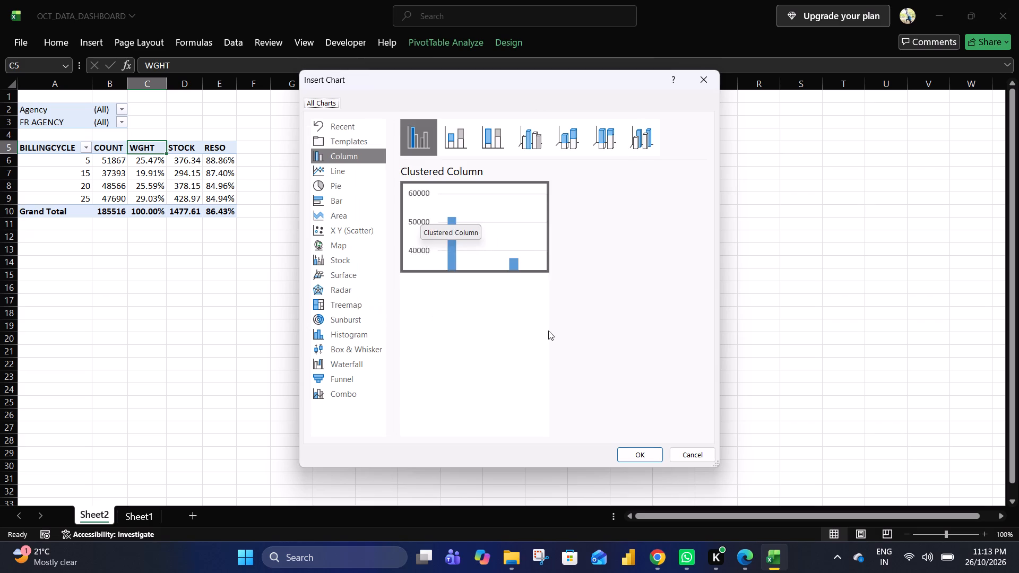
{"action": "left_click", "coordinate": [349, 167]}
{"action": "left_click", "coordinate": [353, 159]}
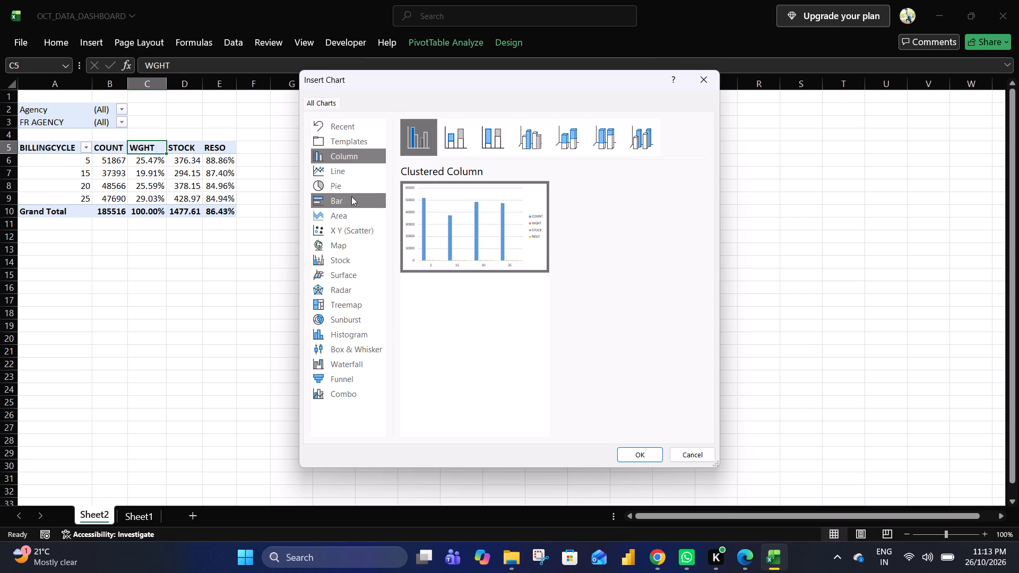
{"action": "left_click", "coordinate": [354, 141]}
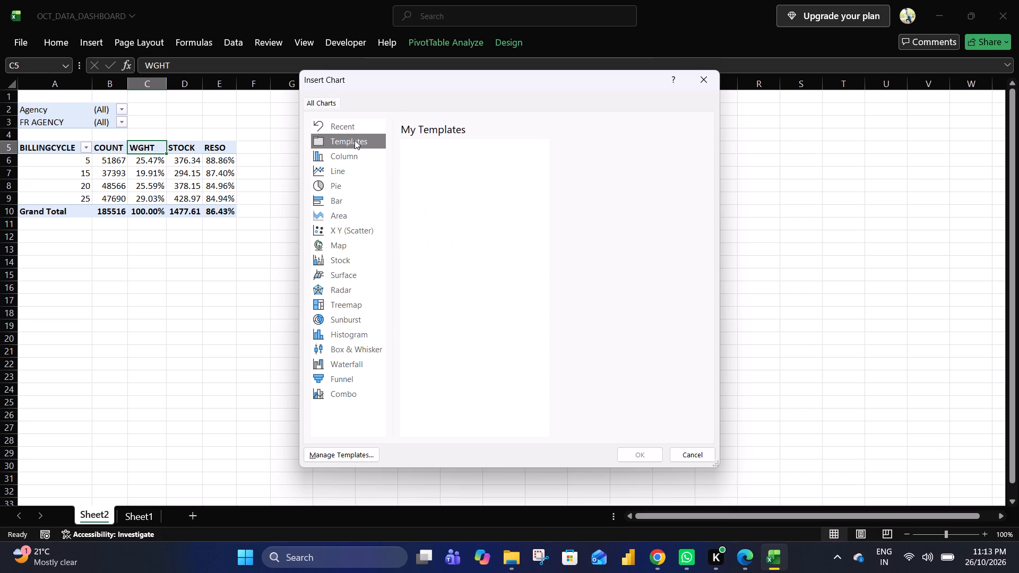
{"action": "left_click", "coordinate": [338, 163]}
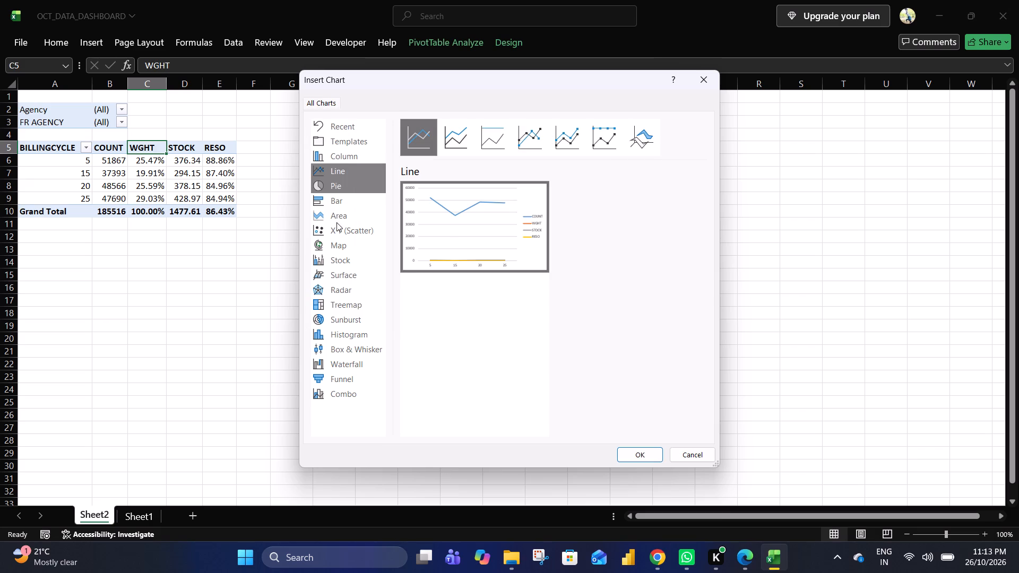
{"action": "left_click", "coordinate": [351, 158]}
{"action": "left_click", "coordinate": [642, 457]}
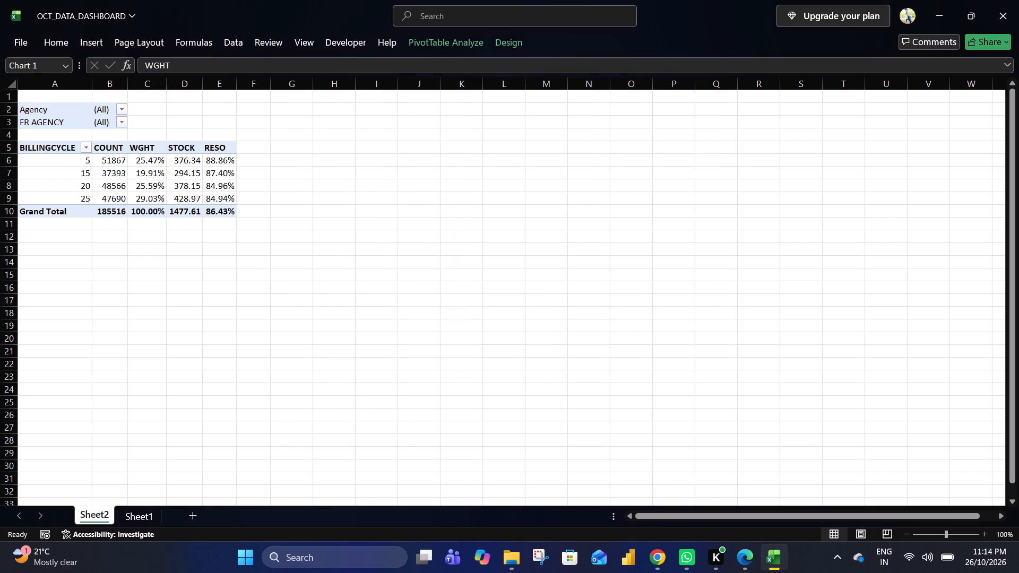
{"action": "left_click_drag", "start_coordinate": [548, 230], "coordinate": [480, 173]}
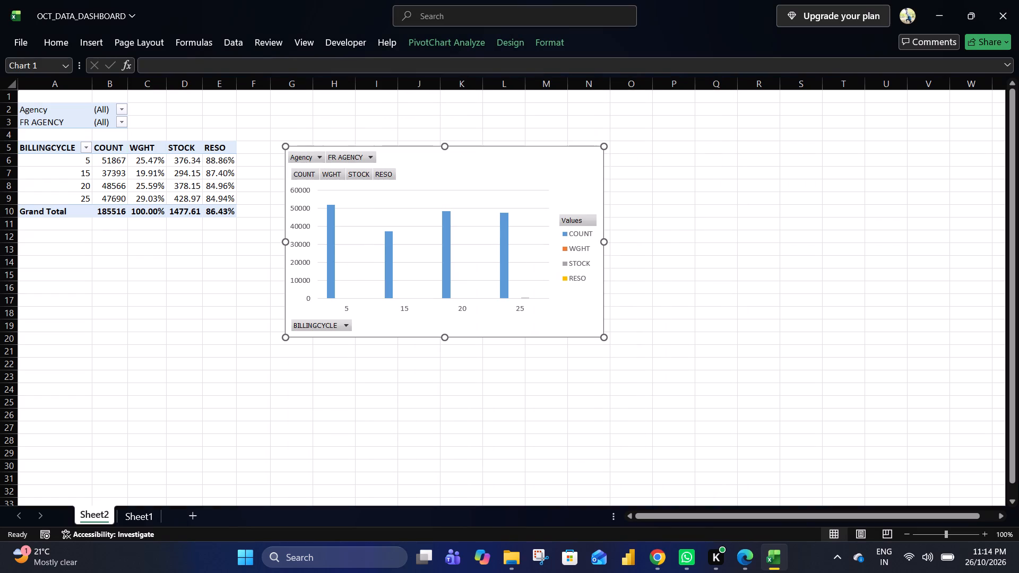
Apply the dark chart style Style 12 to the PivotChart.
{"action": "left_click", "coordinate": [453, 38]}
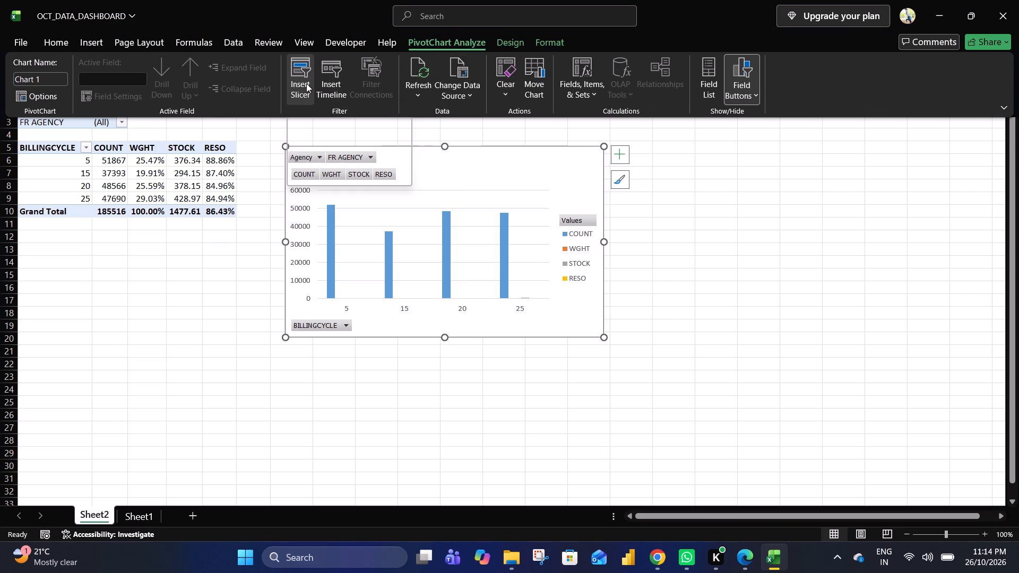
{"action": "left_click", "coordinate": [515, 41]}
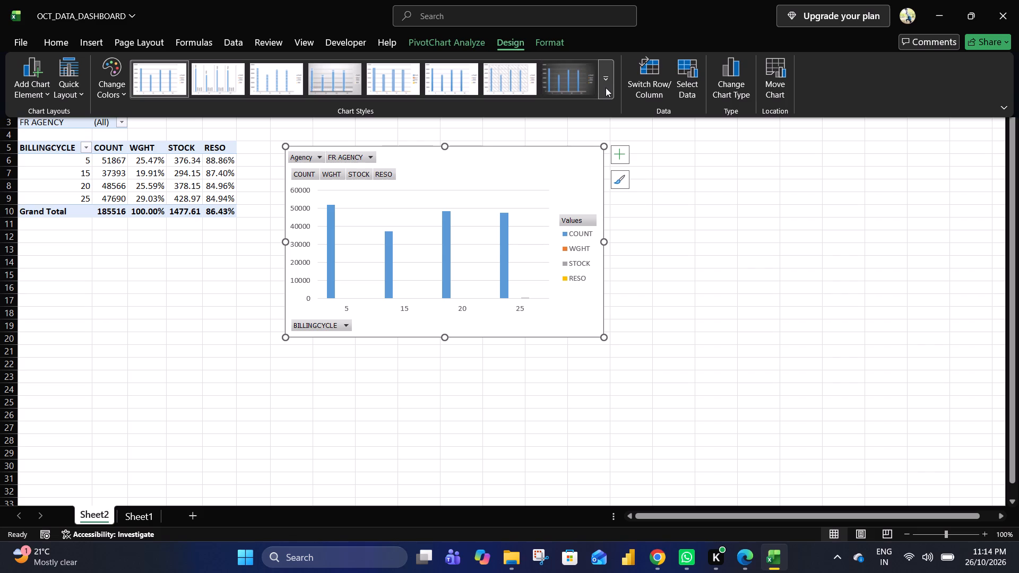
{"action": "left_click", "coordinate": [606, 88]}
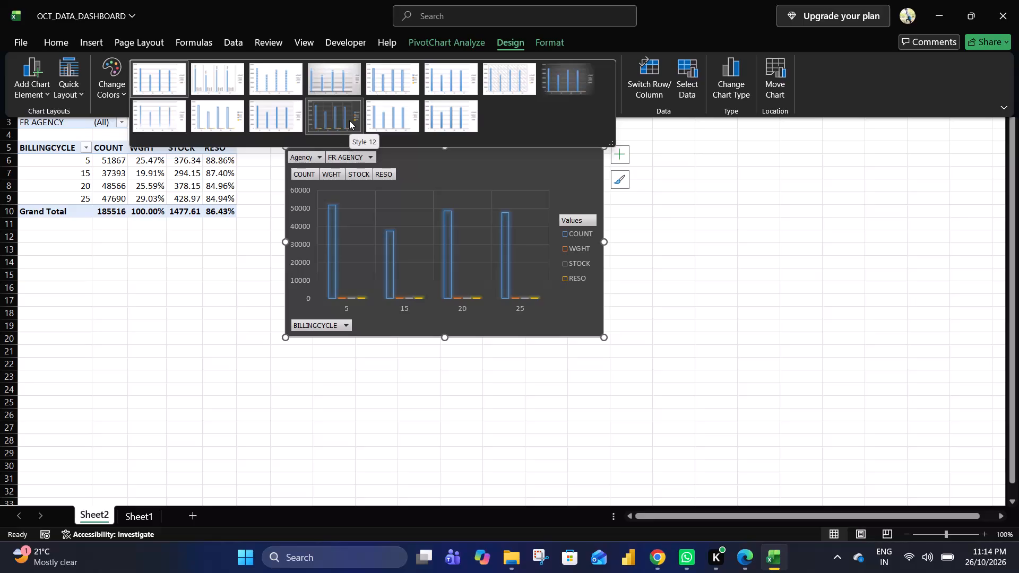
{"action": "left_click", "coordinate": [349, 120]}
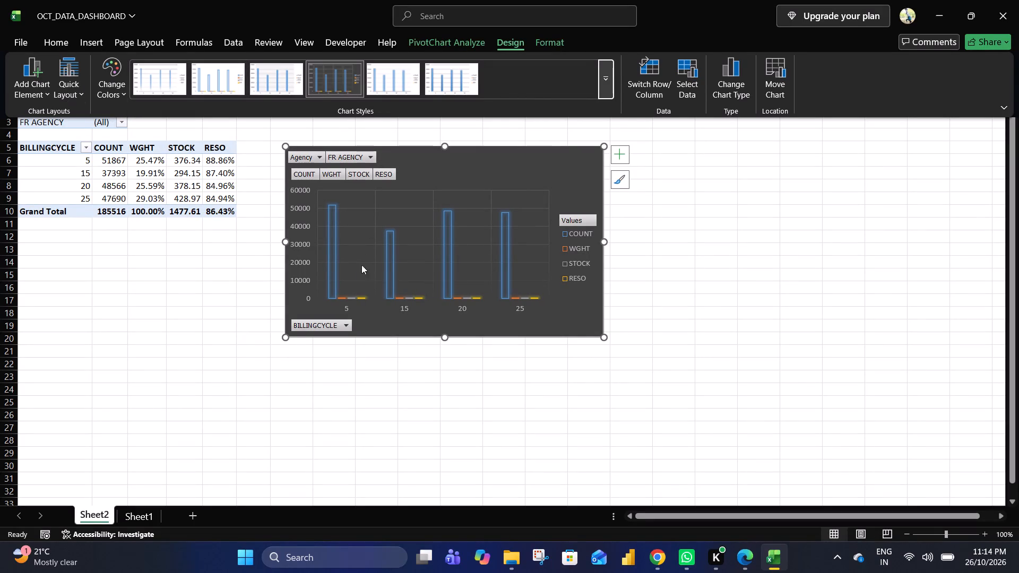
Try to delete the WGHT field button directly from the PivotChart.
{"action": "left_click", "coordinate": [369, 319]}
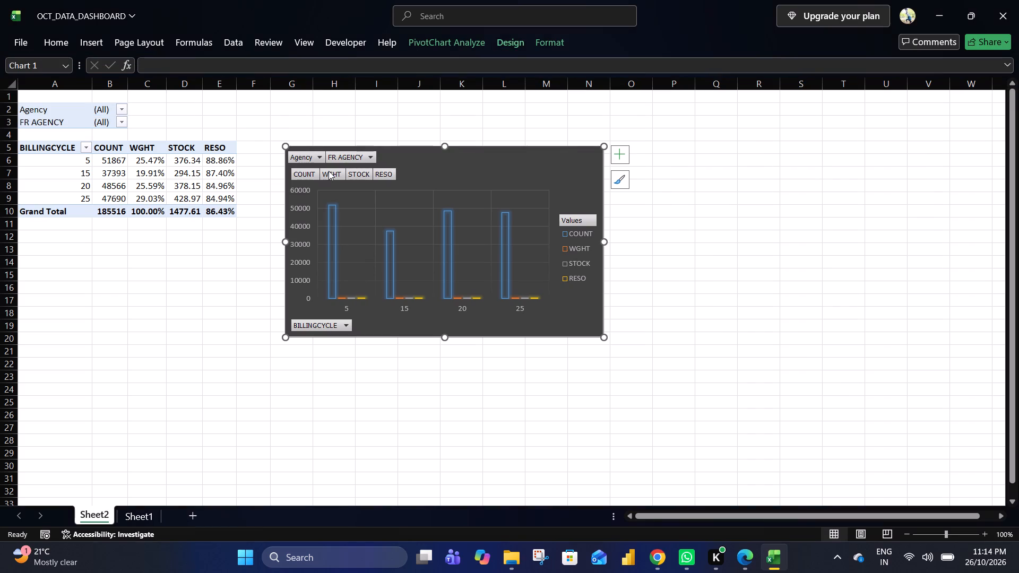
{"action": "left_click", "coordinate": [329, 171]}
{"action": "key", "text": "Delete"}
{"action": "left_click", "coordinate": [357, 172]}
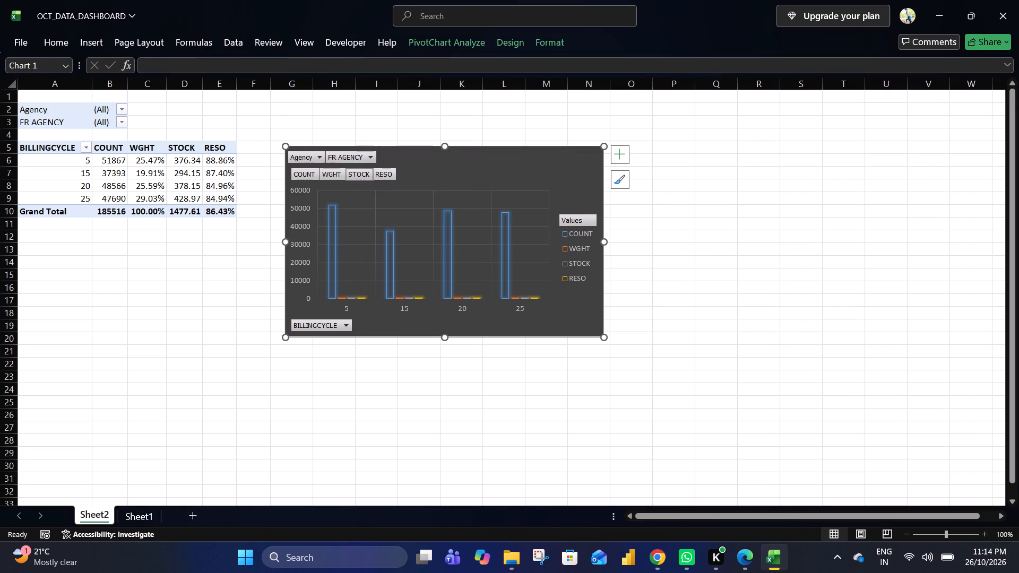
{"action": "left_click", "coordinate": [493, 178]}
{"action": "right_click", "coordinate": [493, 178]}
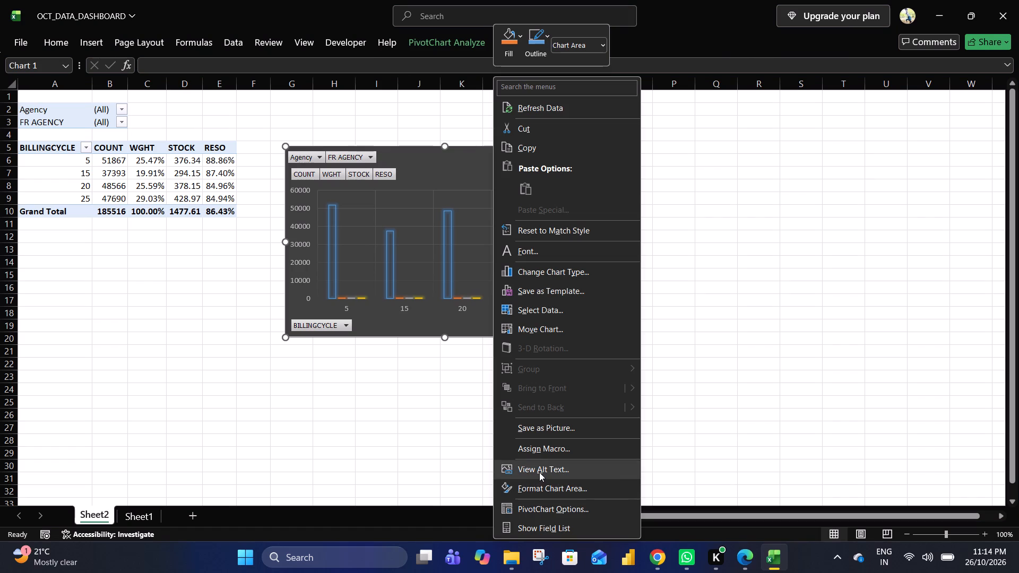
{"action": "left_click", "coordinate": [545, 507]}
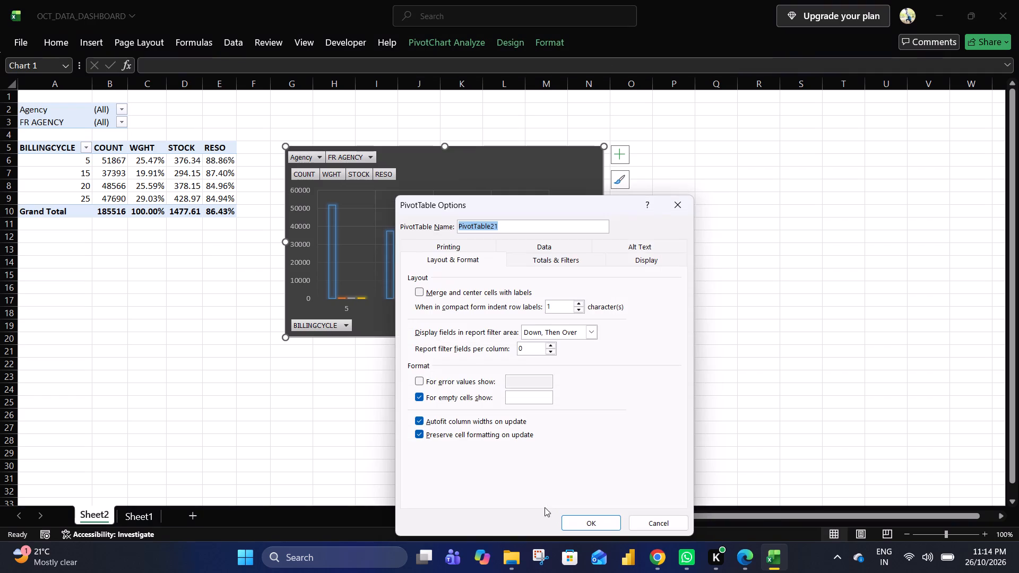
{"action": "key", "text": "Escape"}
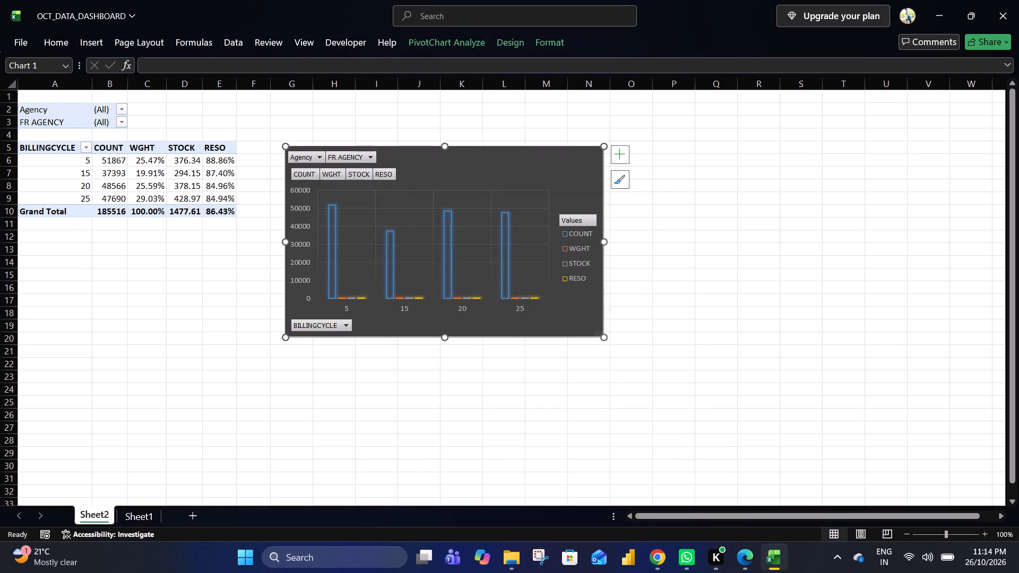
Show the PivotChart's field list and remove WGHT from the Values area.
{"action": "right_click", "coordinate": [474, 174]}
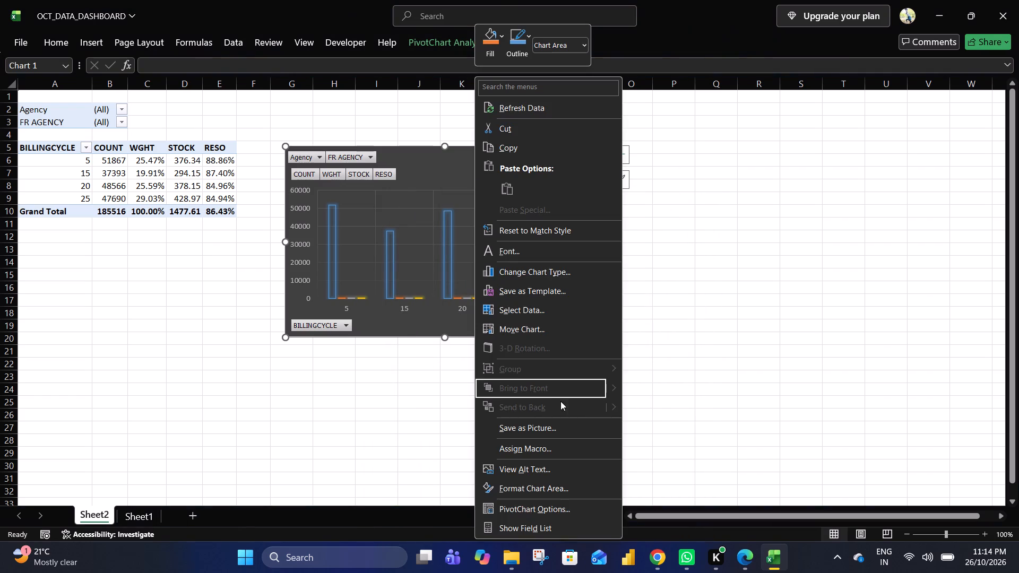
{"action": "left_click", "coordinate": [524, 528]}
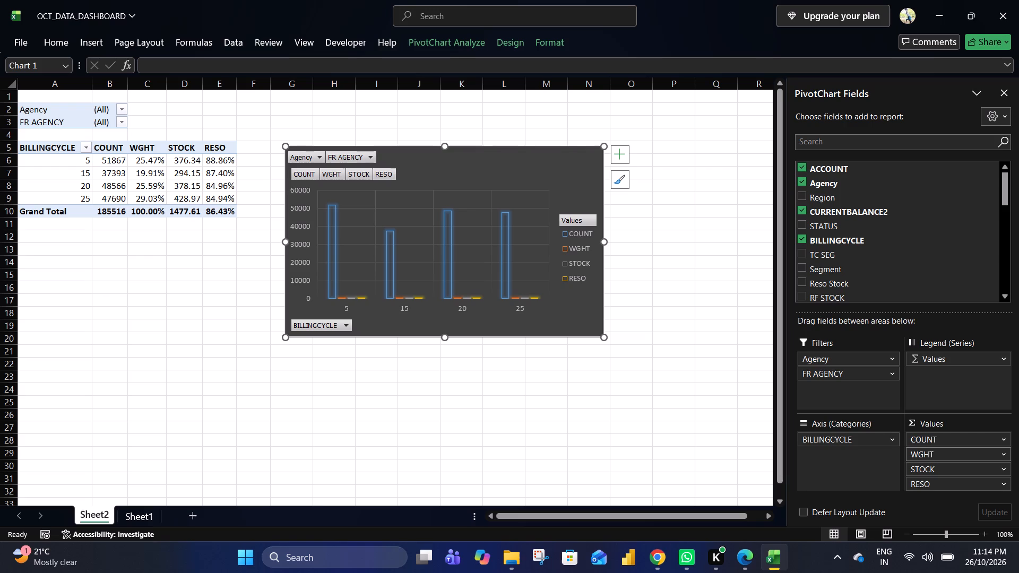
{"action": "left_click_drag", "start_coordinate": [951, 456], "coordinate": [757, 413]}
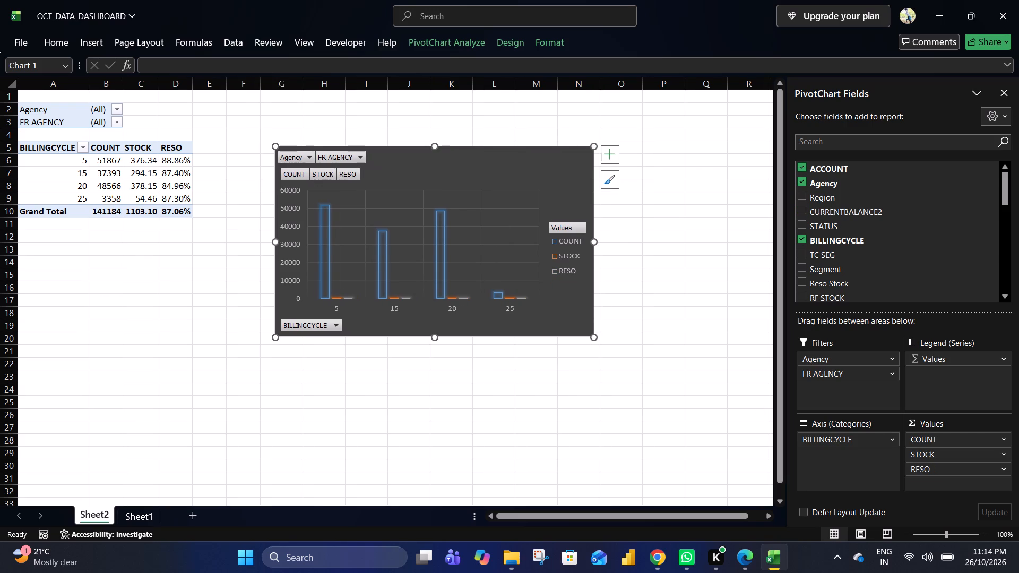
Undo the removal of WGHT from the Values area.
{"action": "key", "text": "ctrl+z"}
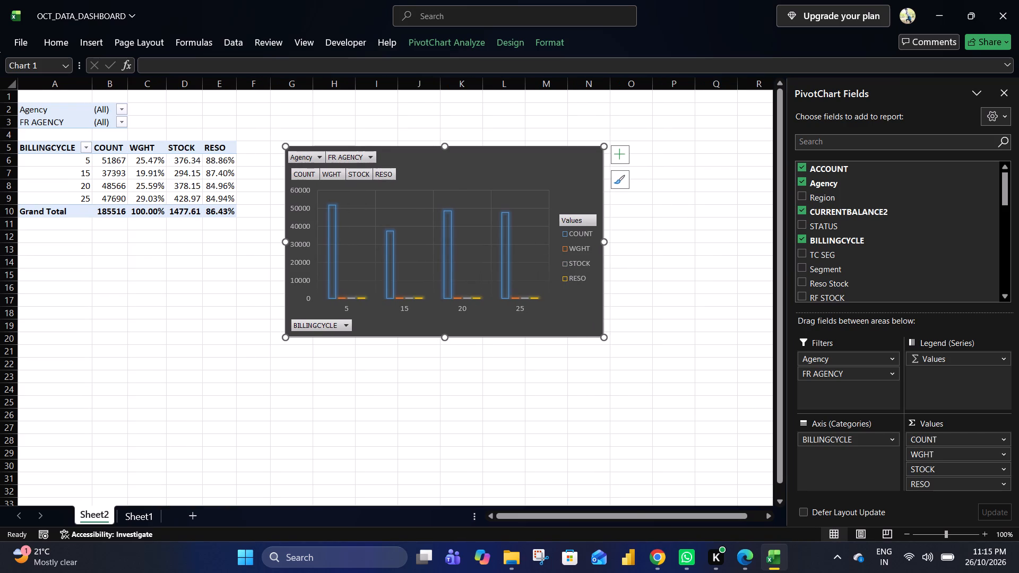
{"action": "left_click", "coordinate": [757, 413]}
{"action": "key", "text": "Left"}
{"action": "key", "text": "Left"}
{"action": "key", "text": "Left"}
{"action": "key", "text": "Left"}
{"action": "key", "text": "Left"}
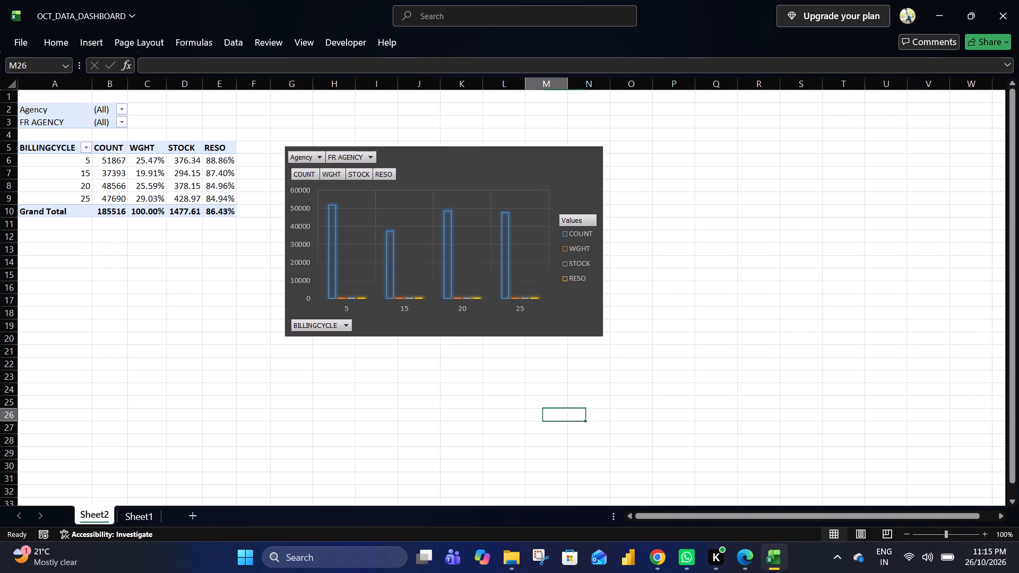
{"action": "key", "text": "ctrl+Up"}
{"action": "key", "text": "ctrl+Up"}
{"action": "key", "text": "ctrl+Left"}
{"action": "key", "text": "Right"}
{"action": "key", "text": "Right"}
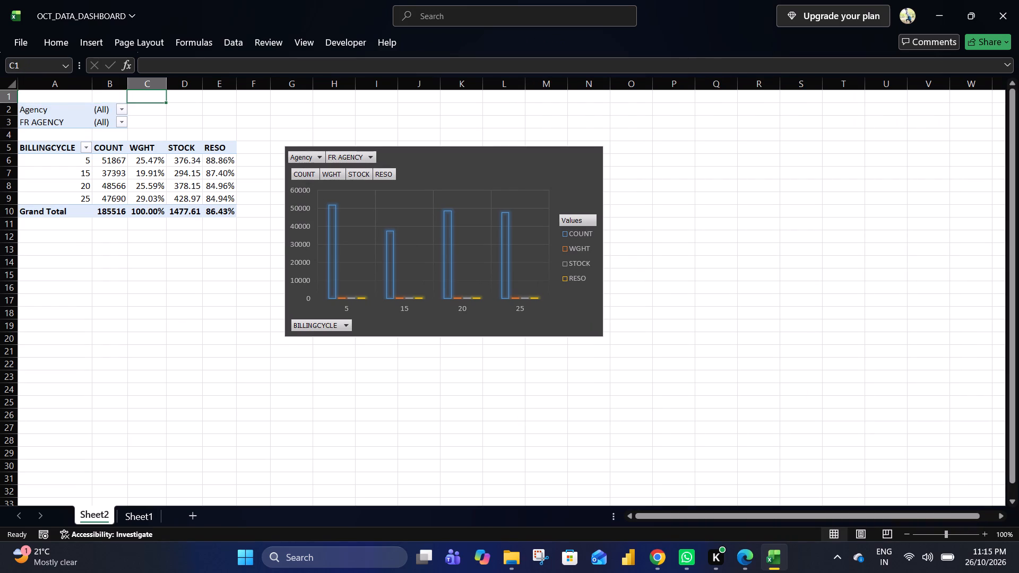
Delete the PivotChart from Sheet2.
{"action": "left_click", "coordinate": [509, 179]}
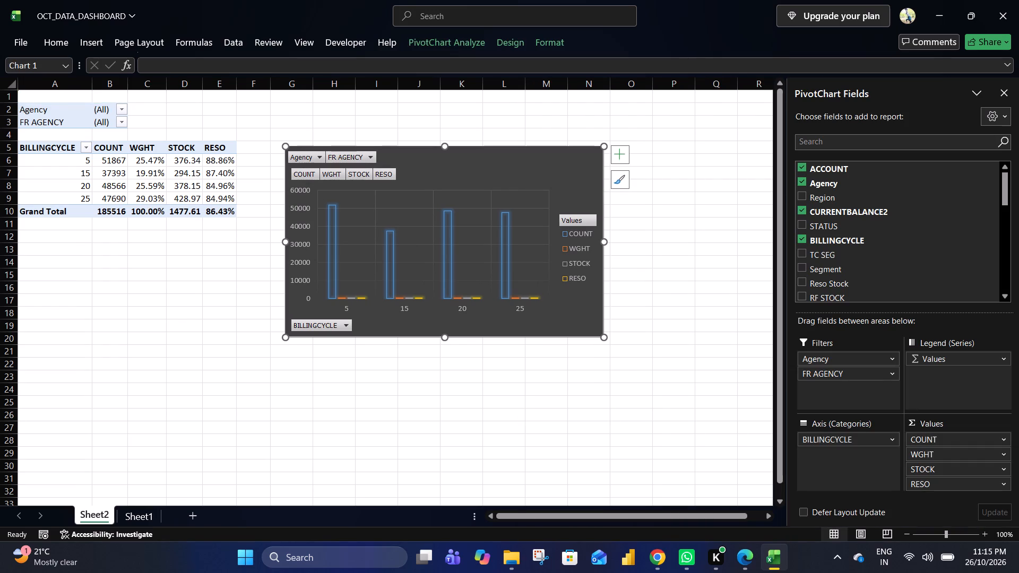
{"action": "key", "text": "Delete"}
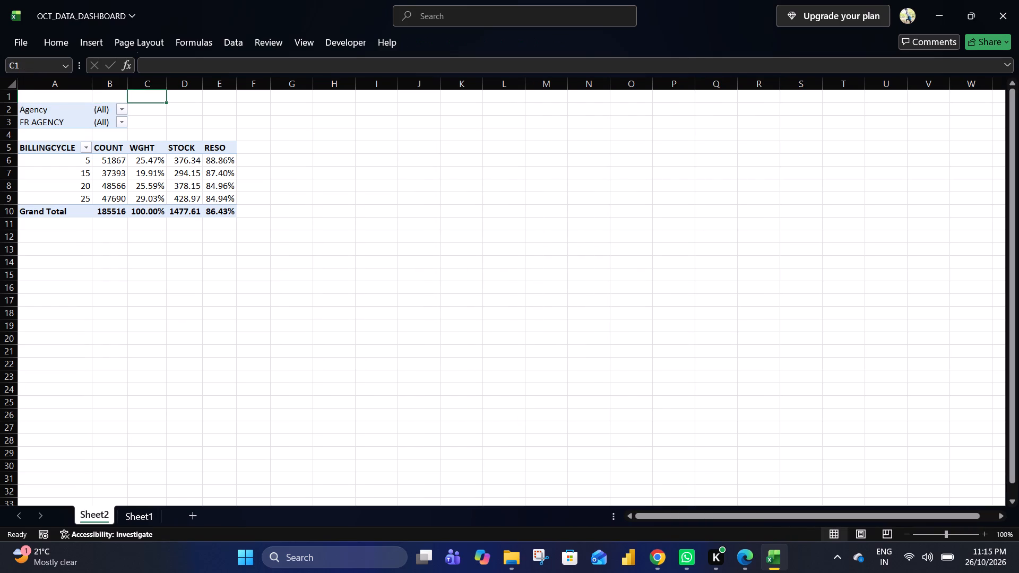
Copy the BILLINGCYCLE PivotTable with its filters (A2:E10) and paste the copy starting at cell G2.
{"action": "left_click", "coordinate": [367, 167]}
{"action": "key", "text": "ctrl+Left"}
{"action": "key", "text": "ctrl+Left"}
{"action": "key", "text": "ctrl+Left"}
{"action": "key", "text": "ctrl+Right"}
{"action": "key", "text": "ctrl+Down"}
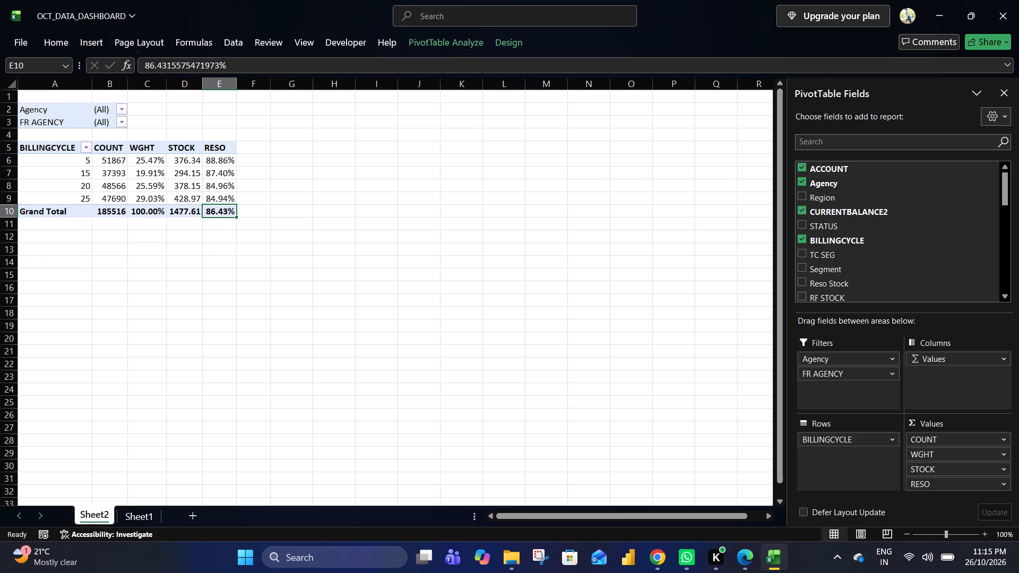
{"action": "key", "text": "ctrl+shift+Left"}
{"action": "key", "text": "ctrl+shift+Up"}
{"action": "key", "text": "ctrl+shift+Left"}
{"action": "key", "text": "ctrl+shift+Up"}
{"action": "key", "text": "ctrl+shift+Left"}
{"action": "key", "text": "ctrl+shift+Up"}
{"action": "key", "text": "ctrl+shift+Left"}
{"action": "key", "text": "shift+Down"}
{"action": "key", "text": "shift+Down"}
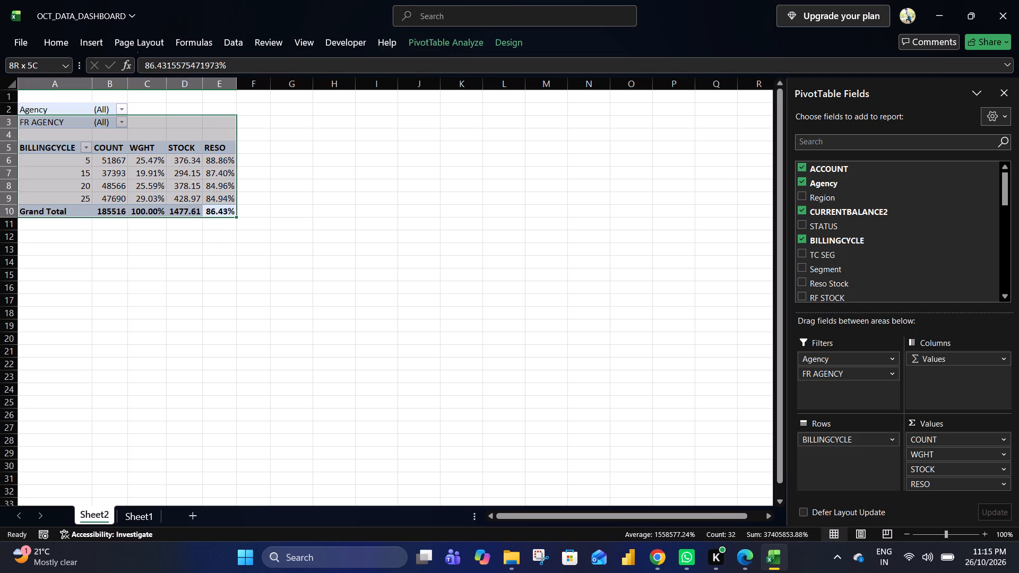
{"action": "key", "text": "shift+Up"}
{"action": "key", "text": "ctrl+c"}
{"action": "key", "text": "ctrl+Up"}
{"action": "key", "text": "Right"}
{"action": "key", "text": "Right"}
{"action": "key", "text": "ctrl+Up"}
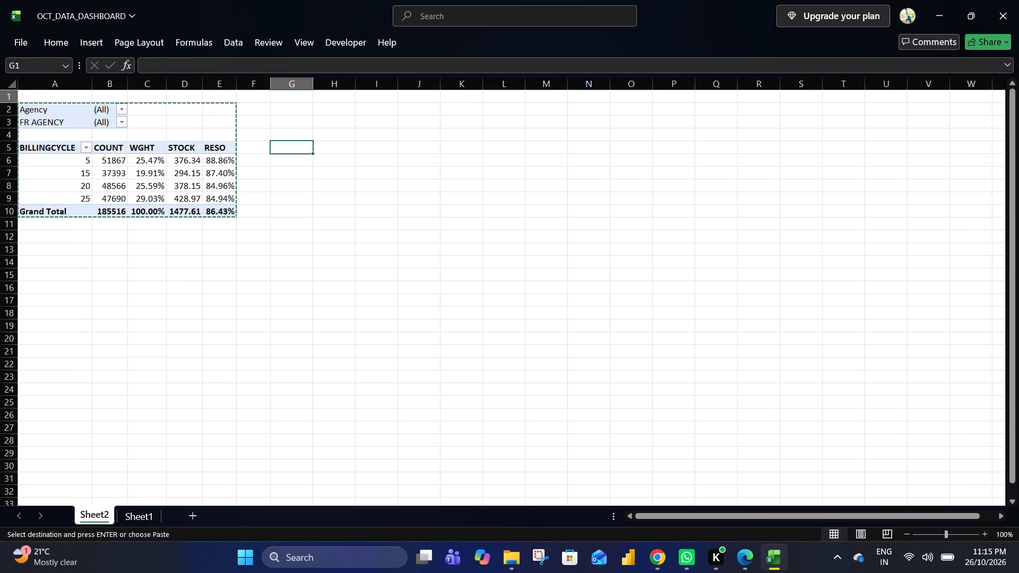
{"action": "key", "text": "Right"}
{"action": "key", "text": "Down"}
{"action": "key", "text": "Left"}
{"action": "key", "text": "ctrl+v"}
{"action": "key", "text": "Right"}
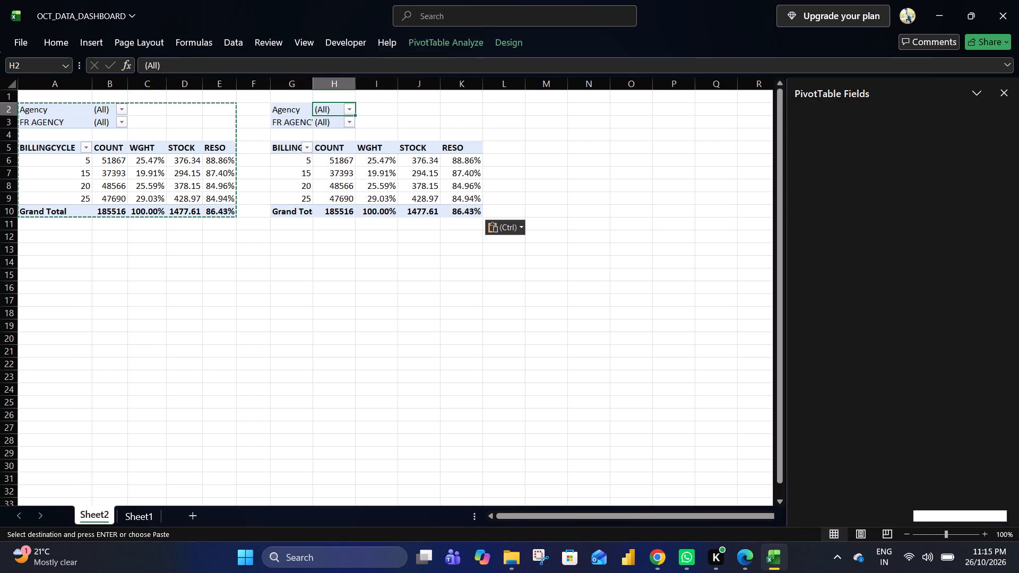
{"action": "key", "text": "Right"}
{"action": "key", "text": "ctrl+Down"}
{"action": "key", "text": "ctrl+Down"}
{"action": "key", "text": "ctrl+Right"}
{"action": "key", "text": "Right"}
{"action": "key", "text": "Escape"}
Remove COUNT, WGHT and STOCK from the Values area of the copied PivotTable, keeping only RESO.
{"action": "key", "text": "Right"}
{"action": "key", "text": "Right"}
{"action": "key", "text": "Right"}
{"action": "key", "text": "Right"}
{"action": "key", "text": "Right"}
{"action": "key", "text": "Right"}
{"action": "key", "text": "Right"}
{"action": "key", "text": "Right"}
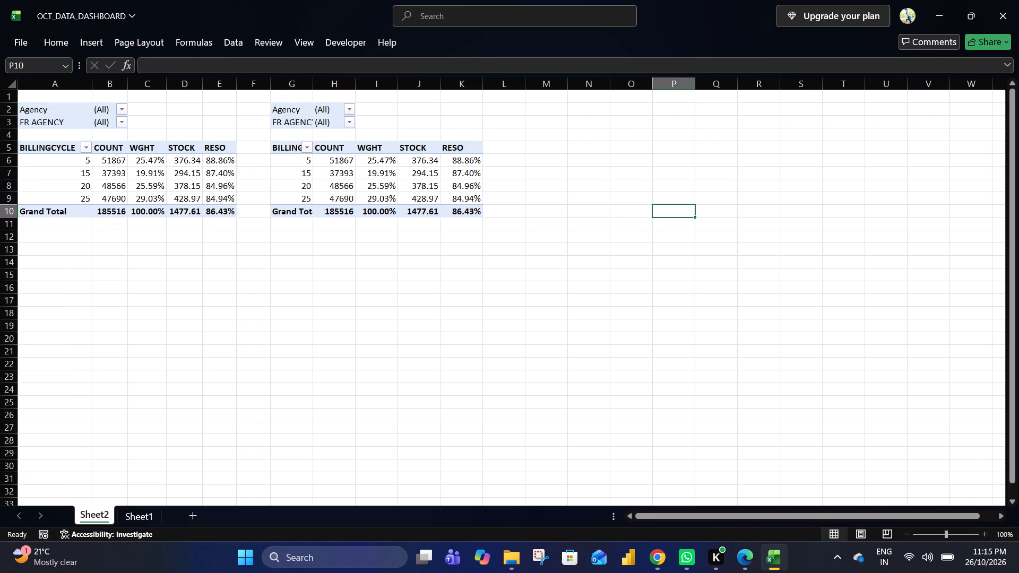
{"action": "key", "text": "ctrl+Left"}
{"action": "key", "text": "Left"}
{"action": "key", "text": "Up"}
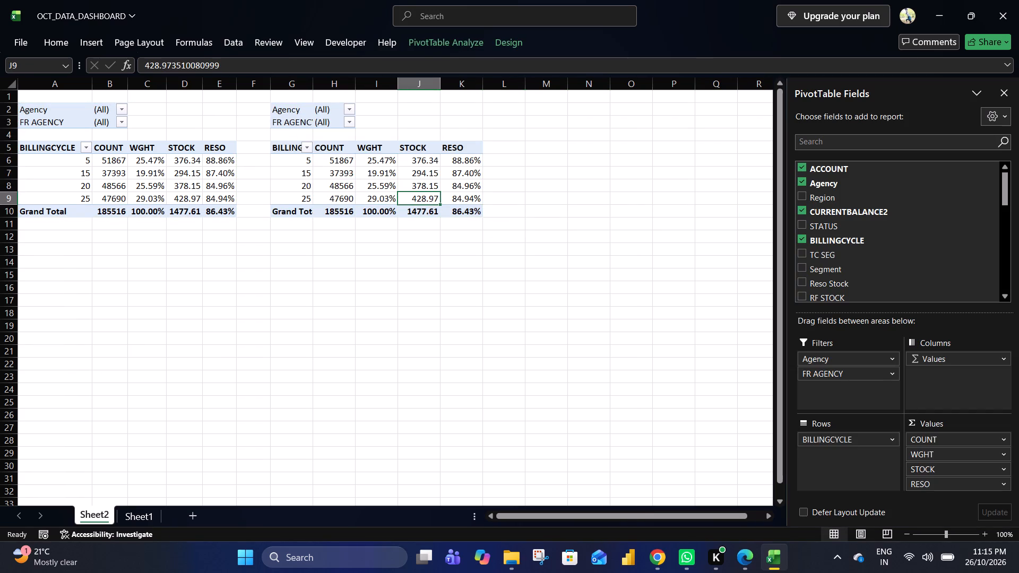
{"action": "left_click_drag", "start_coordinate": [921, 442], "coordinate": [754, 432]}
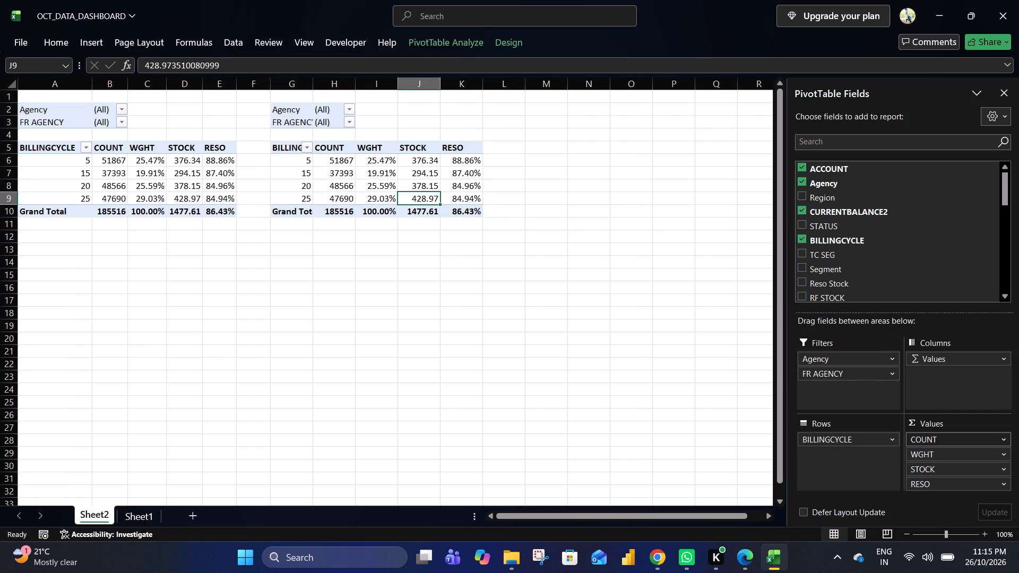
{"action": "left_click_drag", "start_coordinate": [754, 432], "coordinate": [713, 433]}
{"action": "left_click_drag", "start_coordinate": [934, 444], "coordinate": [678, 399]}
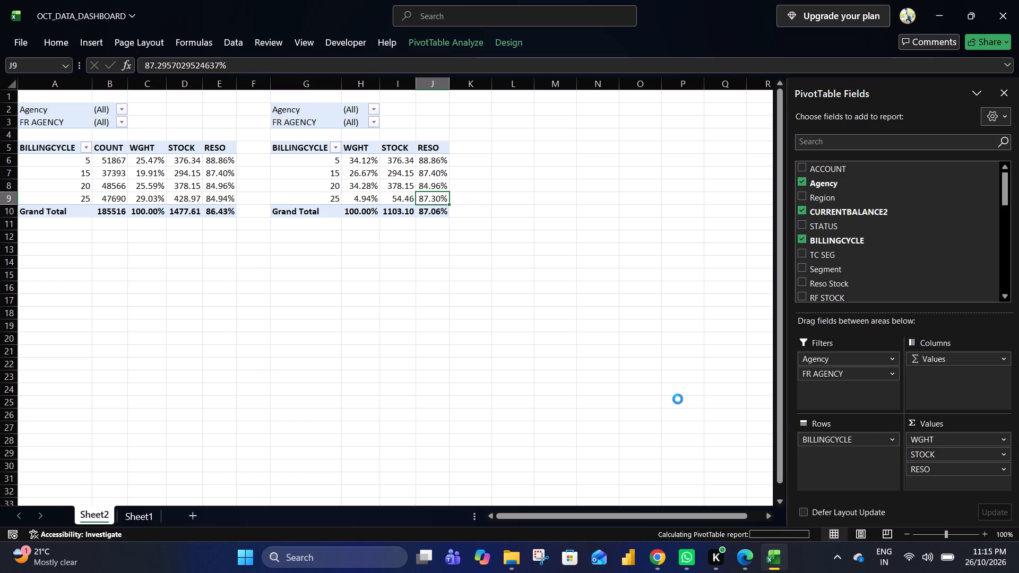
{"action": "left_click_drag", "start_coordinate": [917, 440], "coordinate": [618, 394]}
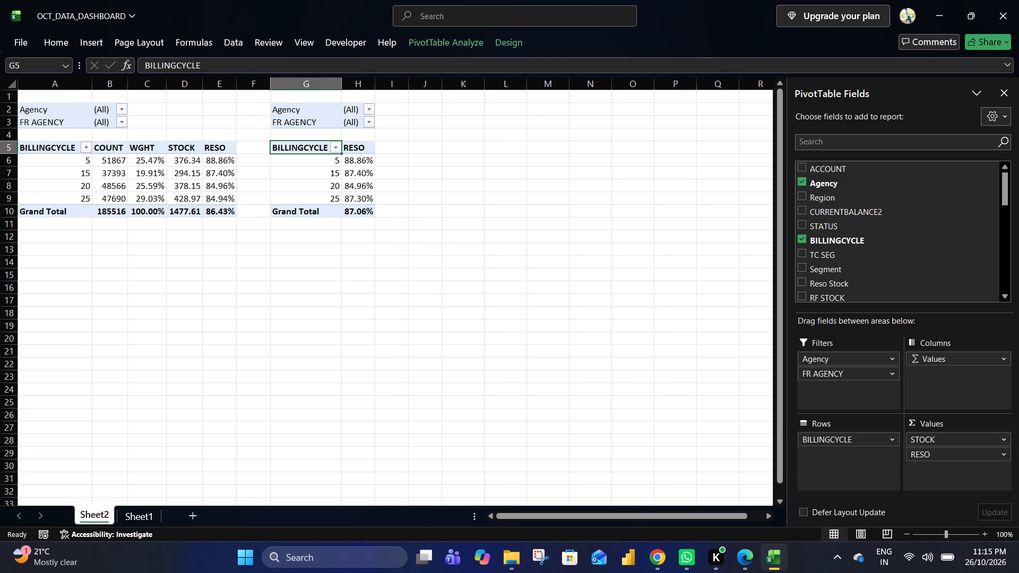
Insert a Clustered Column PivotChart based on the copied PivotTable that contains only RESO.
{"action": "left_click", "coordinate": [590, 202]}
{"action": "key", "text": "Left"}
{"action": "key", "text": "ctrl+Up"}
{"action": "key", "text": "ctrl+Left"}
{"action": "key", "text": "Down"}
{"action": "key", "text": "Down"}
{"action": "key", "text": "Right"}
{"action": "key", "text": "Down"}
{"action": "key", "text": "ctrl+Down"}
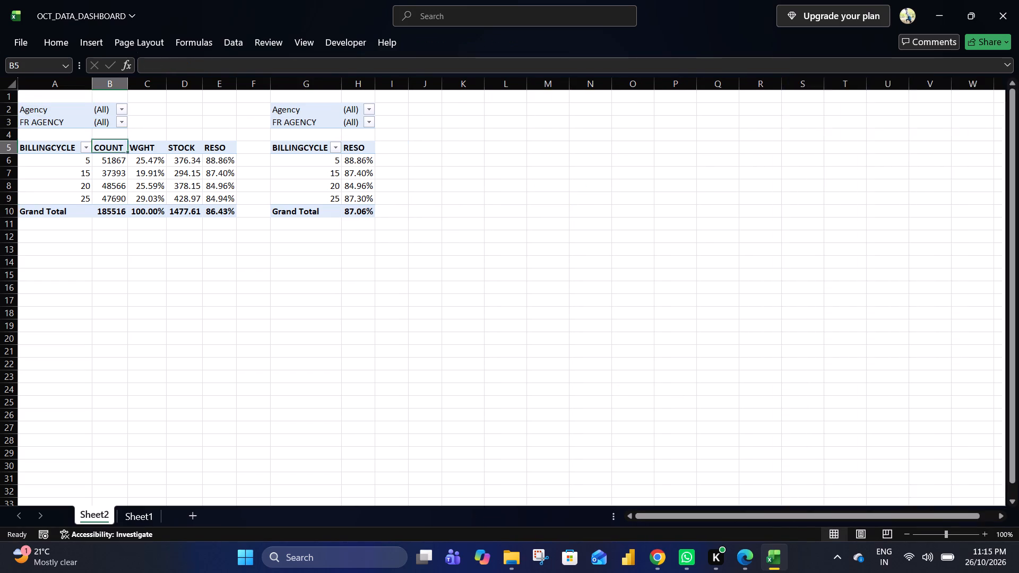
{"action": "key", "text": "Right"}
{"action": "key", "text": "Right"}
{"action": "key", "text": "Right"}
{"action": "key", "text": "Down"}
{"action": "key", "text": "Right"}
{"action": "key", "text": "Right"}
{"action": "key", "text": "Right"}
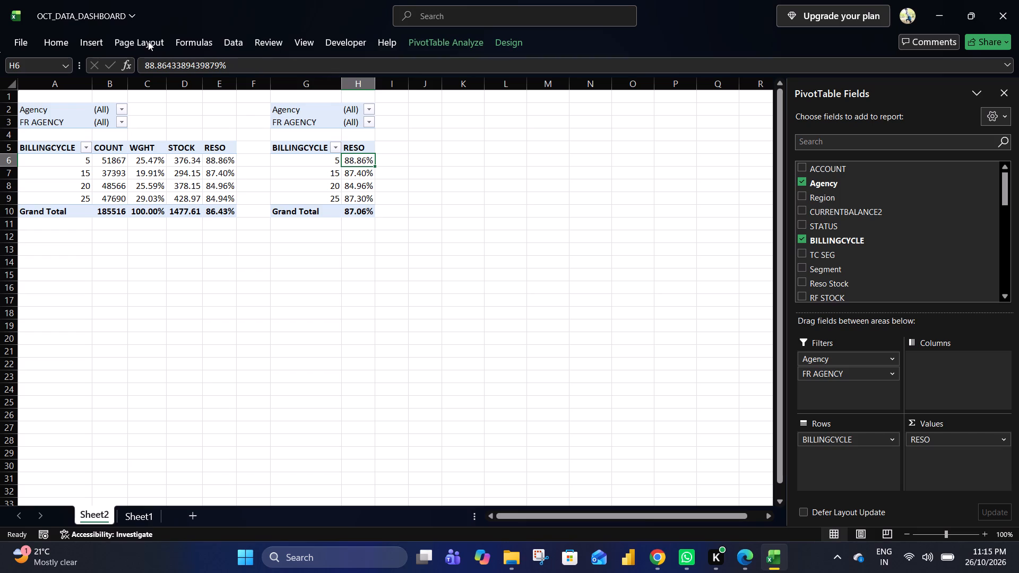
{"action": "left_click", "coordinate": [92, 41]}
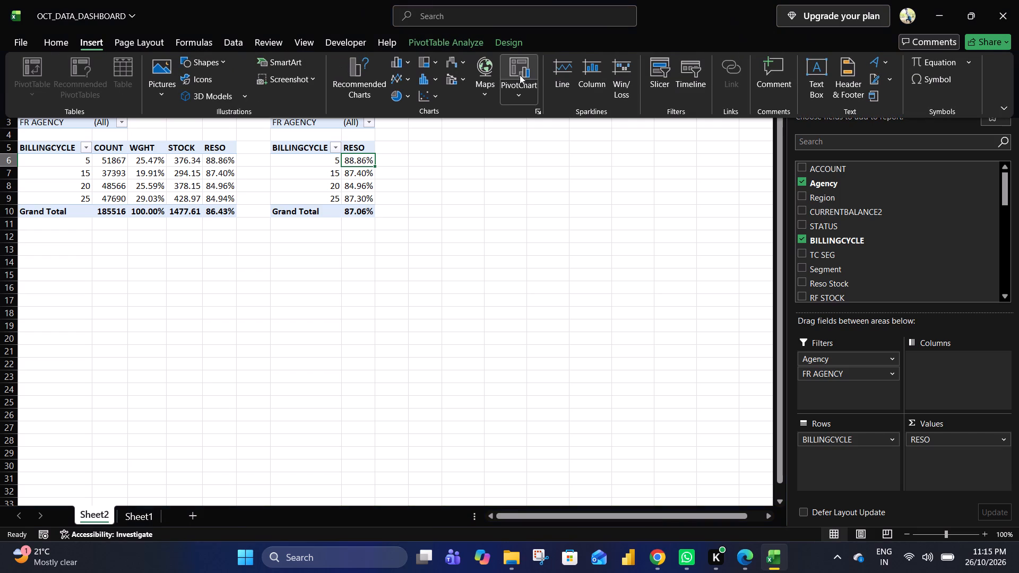
{"action": "left_click", "coordinate": [520, 75]}
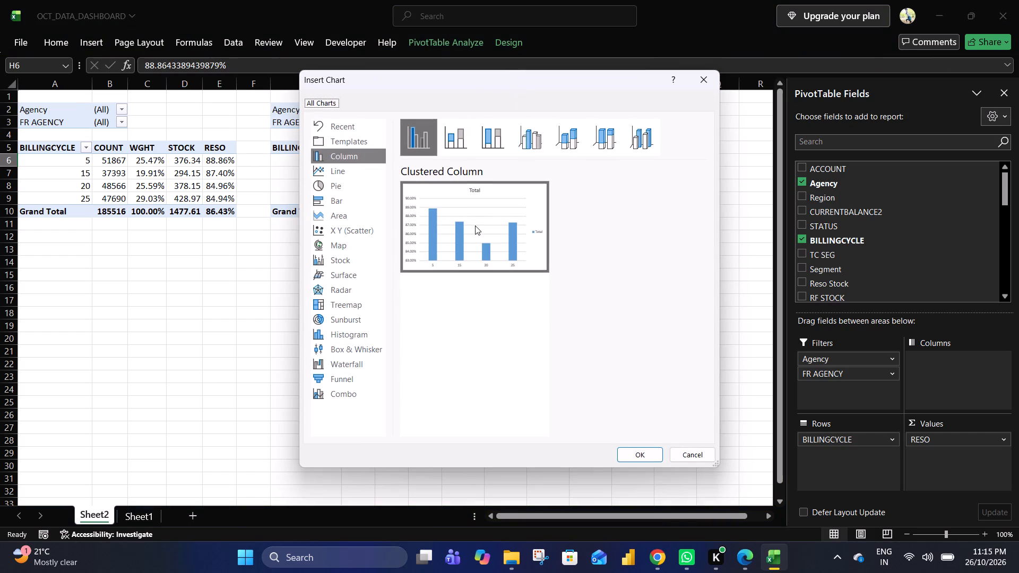
{"action": "left_click", "coordinate": [475, 225]}
{"action": "left_click_drag", "start_coordinate": [631, 445], "coordinate": [637, 461]}
{"action": "left_click", "coordinate": [637, 461]}
Move the PivotChart beside the copied PivotTable, starting at column I at the top of the sheet.
{"action": "scroll", "coordinate": [571, 288], "scroll_direction": "left", "scroll_amount": 1}
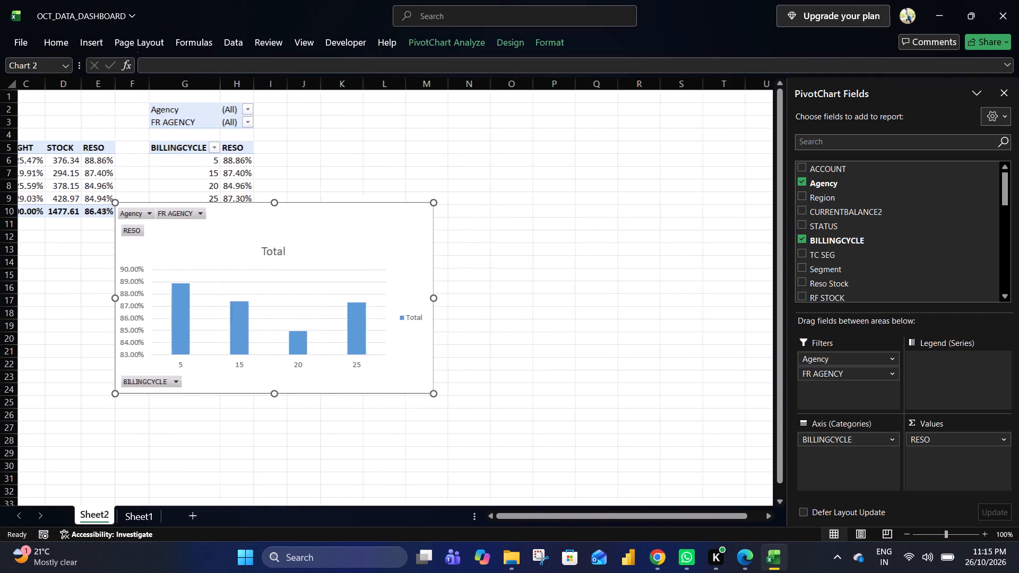
{"action": "scroll", "coordinate": [571, 288], "scroll_direction": "left", "scroll_amount": 1}
{"action": "left_click_drag", "start_coordinate": [351, 246], "coordinate": [504, 128]}
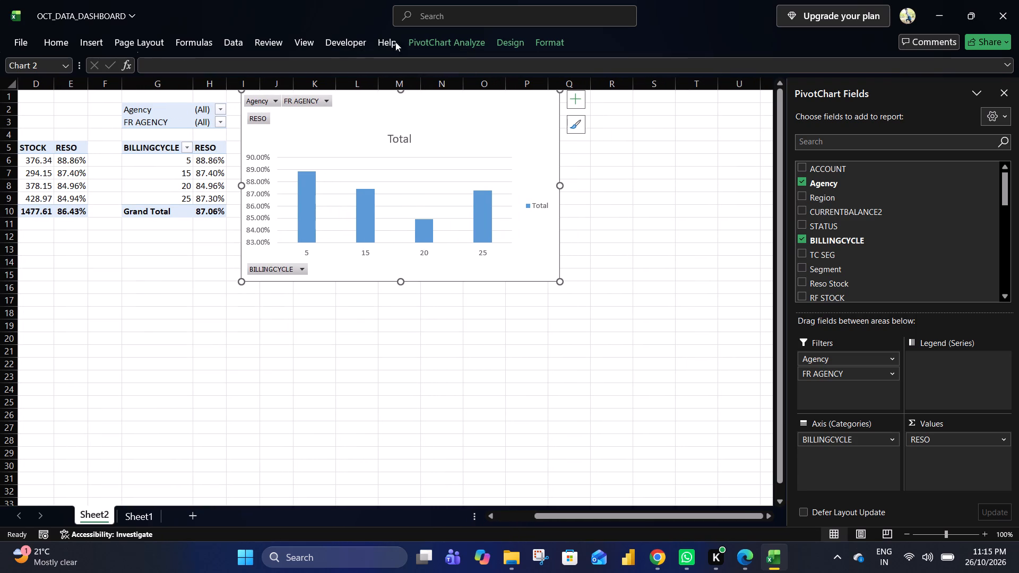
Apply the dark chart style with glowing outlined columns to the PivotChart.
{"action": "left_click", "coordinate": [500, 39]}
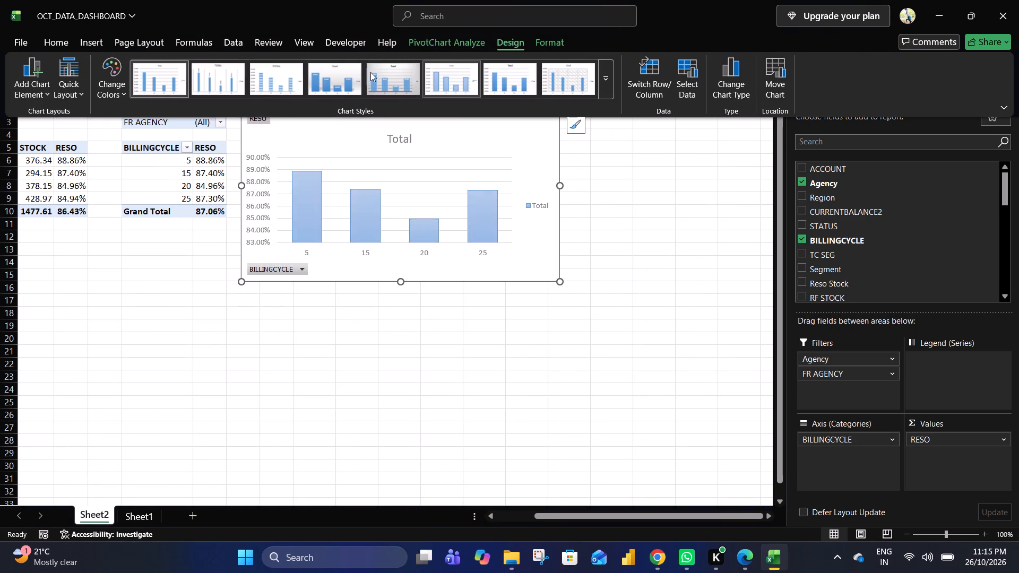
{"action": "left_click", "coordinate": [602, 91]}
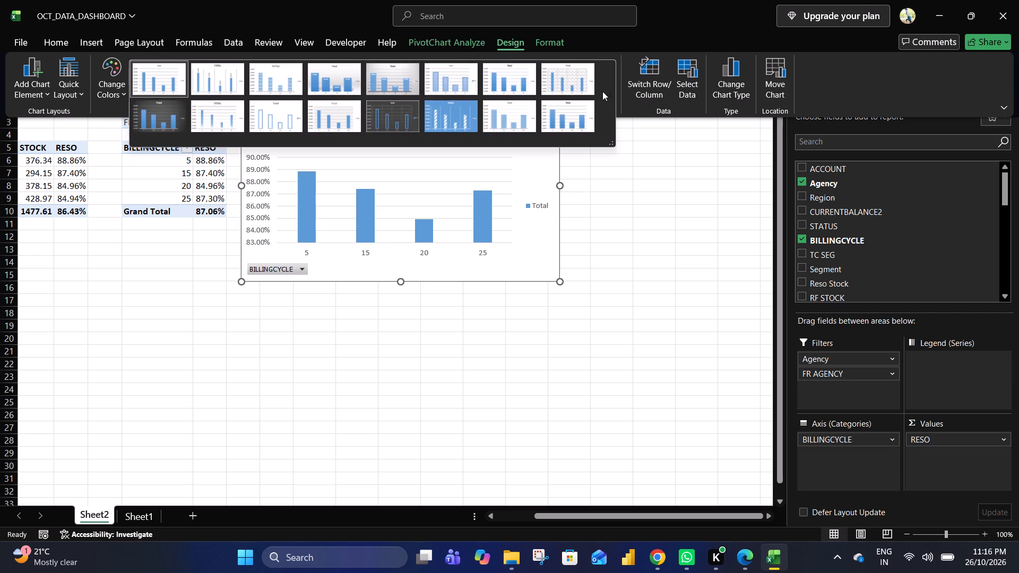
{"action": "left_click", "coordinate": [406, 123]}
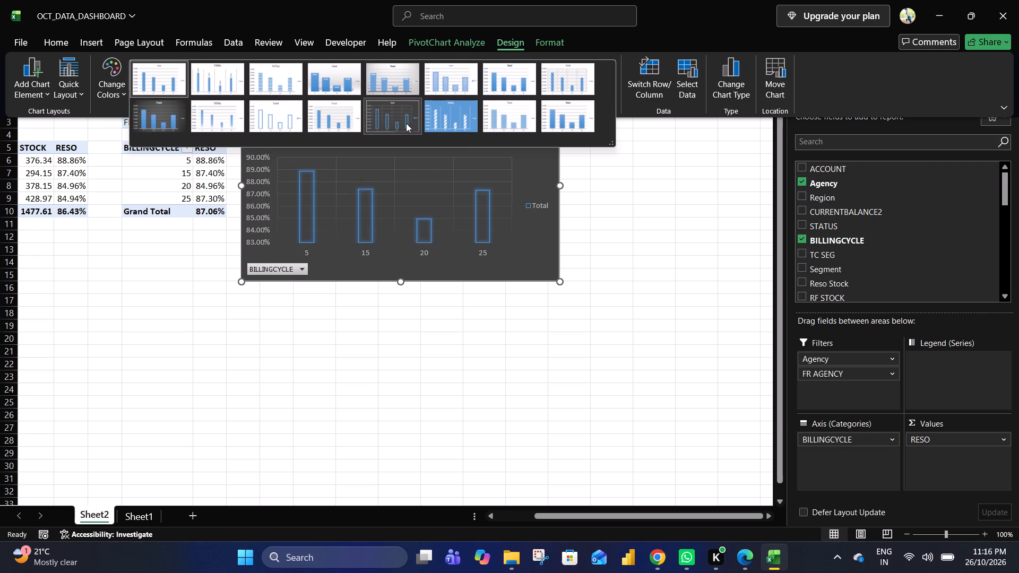
Try the second Colorful palette on the PivotChart, and settle on the fourth Colorful palette, which starts with green.
{"action": "left_click", "coordinate": [123, 86]}
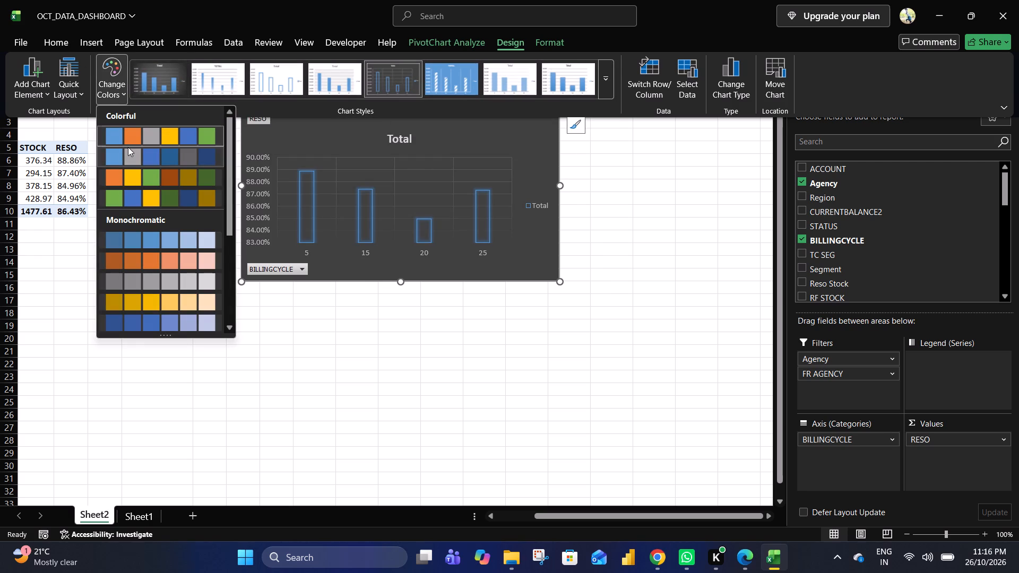
{"action": "left_click", "coordinate": [135, 157]}
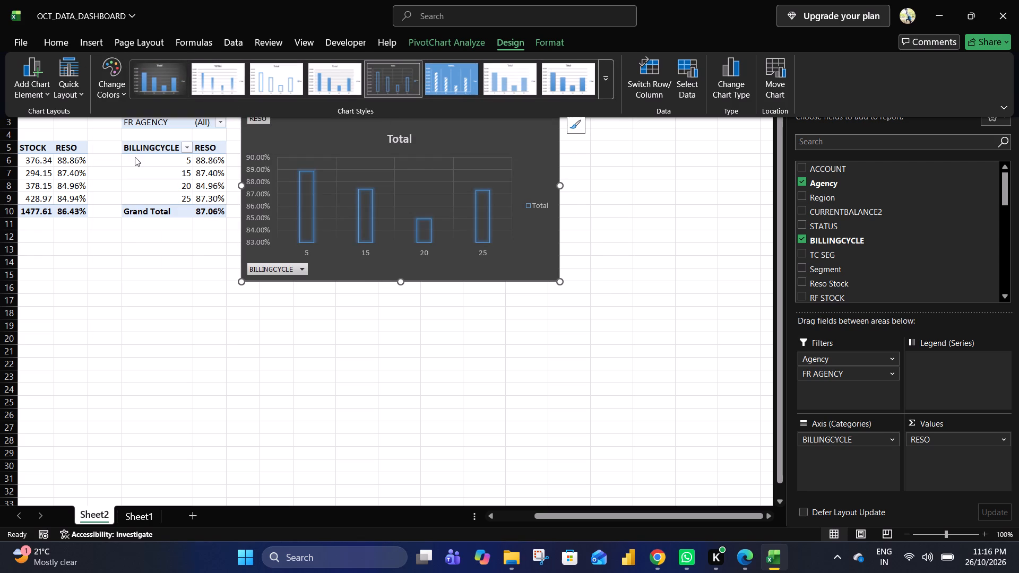
{"action": "left_click", "coordinate": [98, 93]}
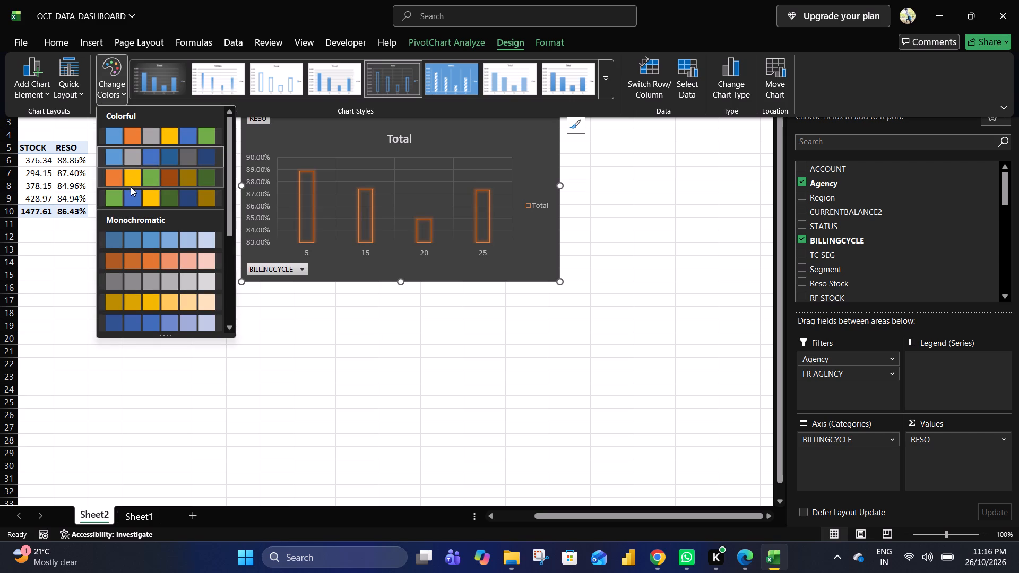
{"action": "left_click", "coordinate": [133, 201]}
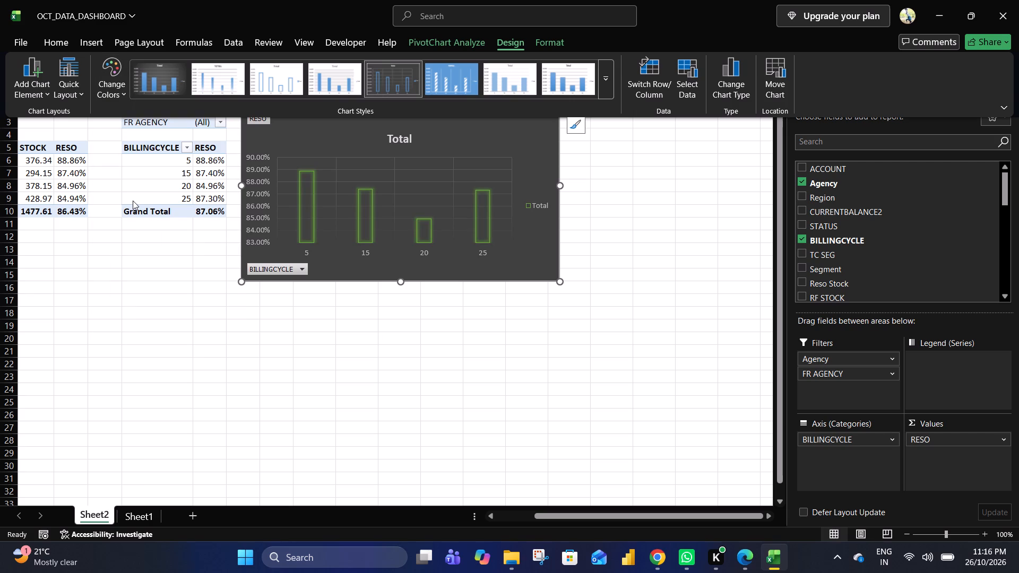
Apply the dark gradient chart style with solid filled columns to the PivotChart.
{"action": "left_click", "coordinate": [66, 90]}
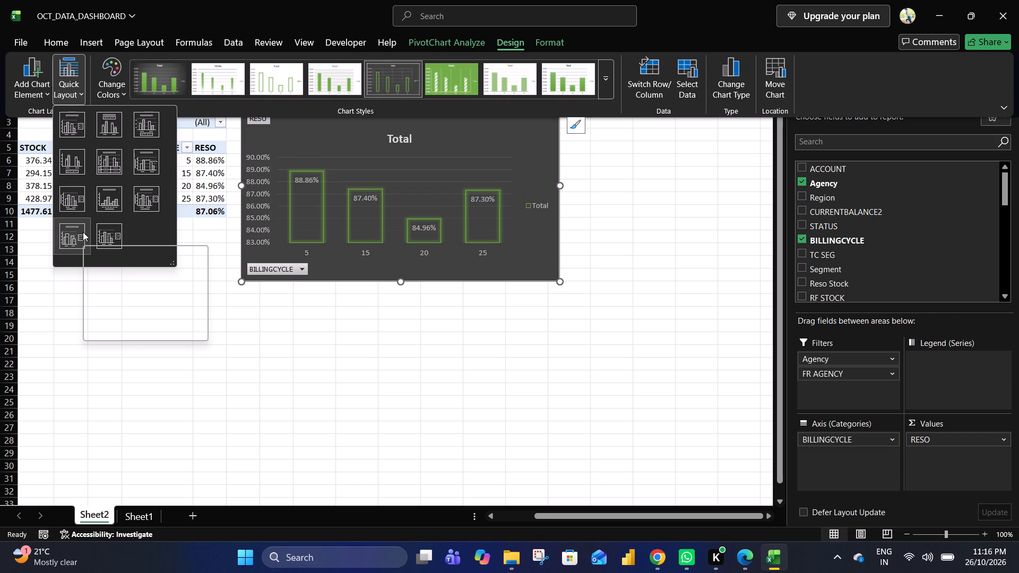
{"action": "left_click", "coordinate": [161, 87]}
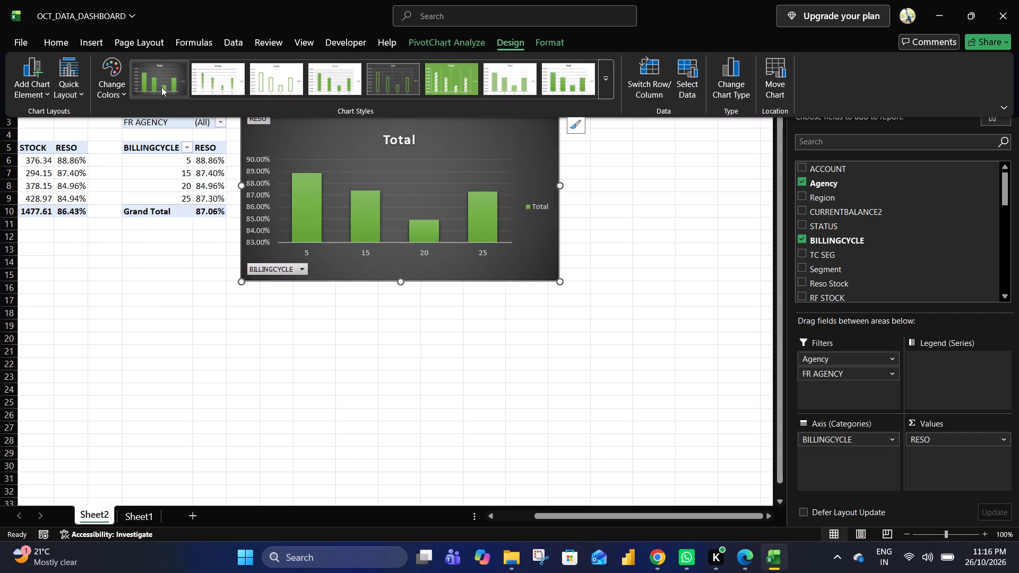
Apply the tenth quick layout to the PivotChart, with data labels inside the column tops and a legend beside the plot.
{"action": "left_click", "coordinate": [115, 93]}
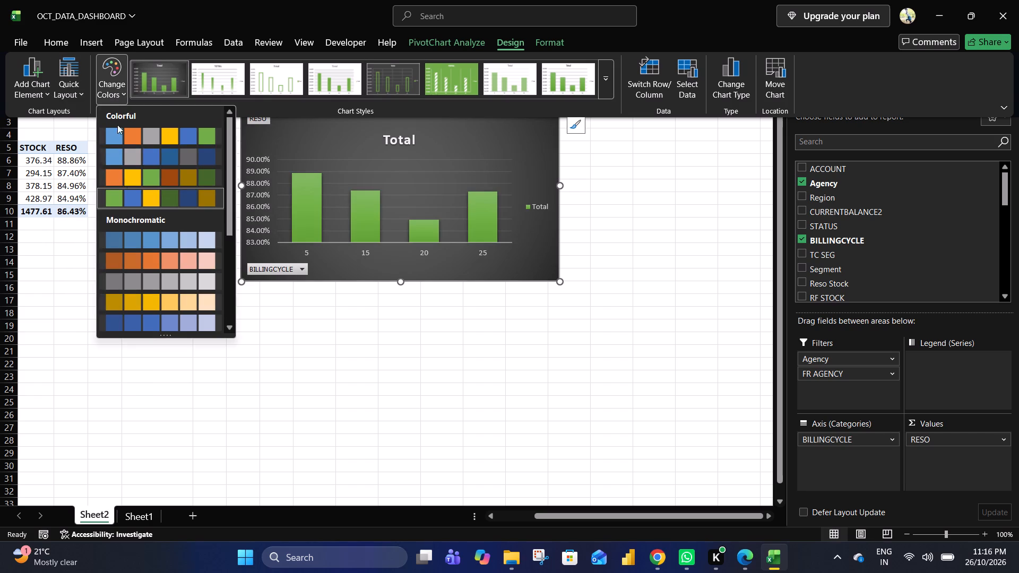
{"action": "left_click", "coordinate": [69, 90]}
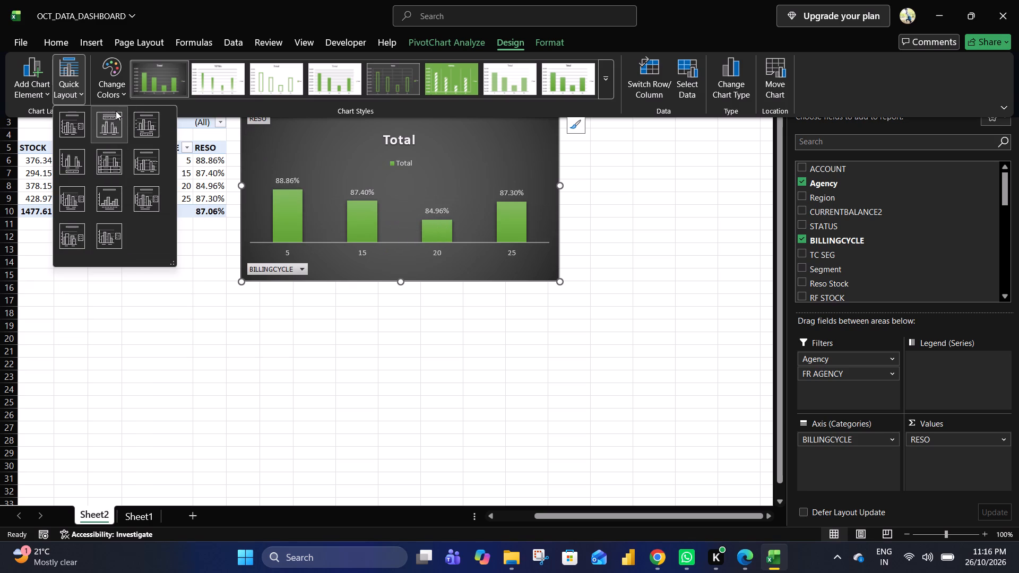
{"action": "left_click", "coordinate": [70, 235]}
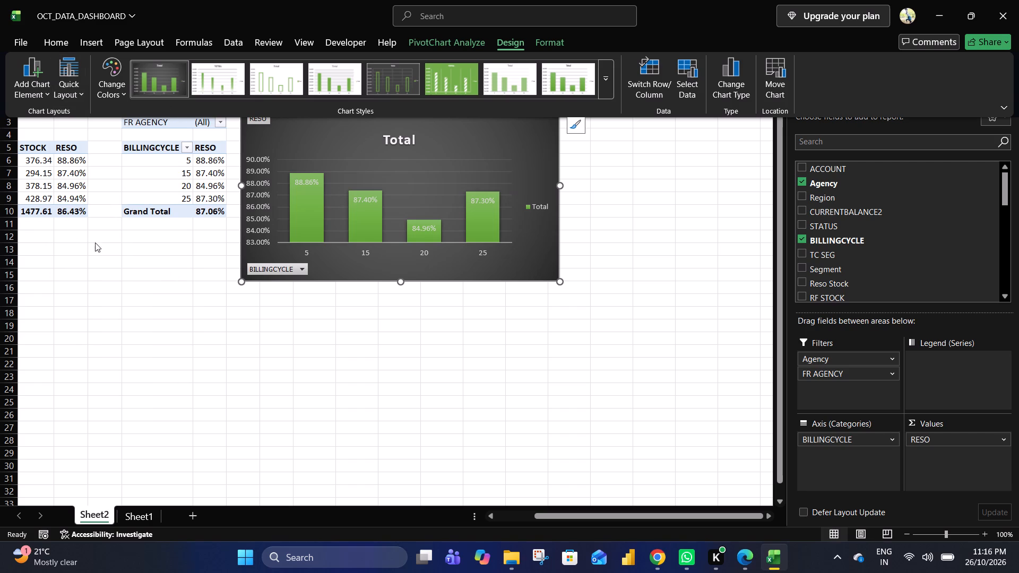
{"action": "left_click", "coordinate": [602, 213]}
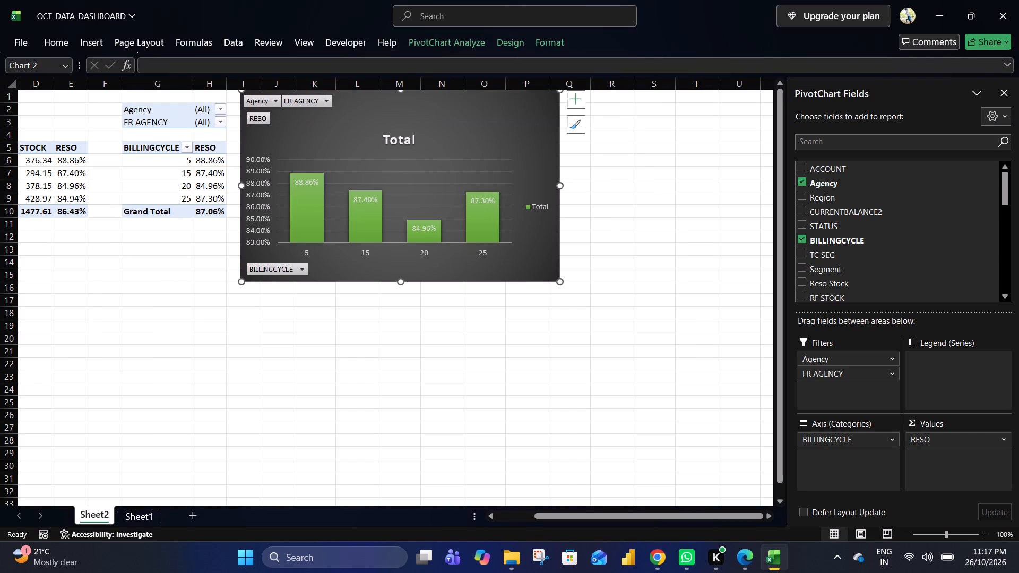
Nudge the PivotChart slightly down so its top edge sits within row 1.
{"action": "left_click_drag", "start_coordinate": [460, 106], "coordinate": [463, 112]}
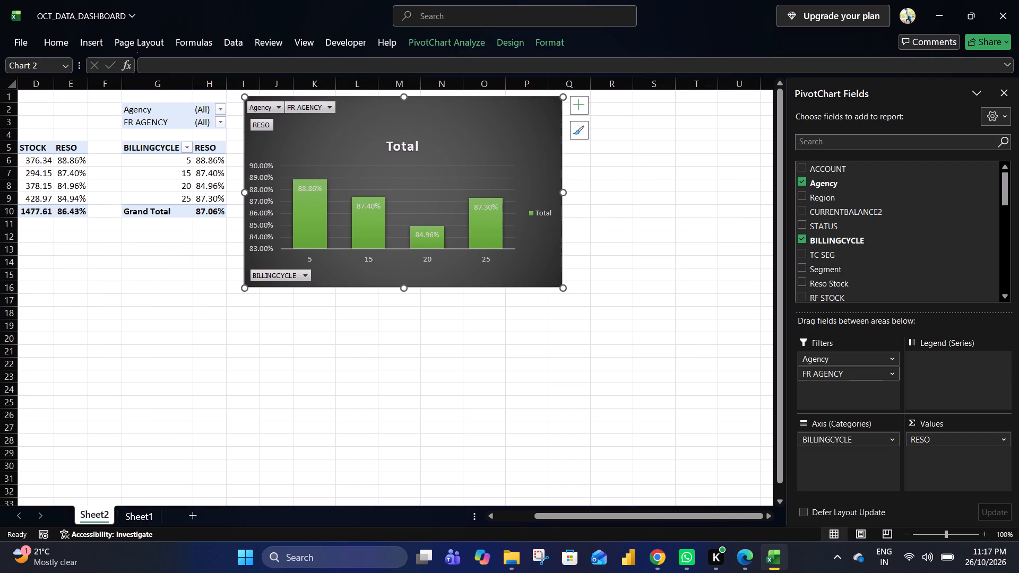
Replace FR AGENCY with the Region field in the PivotChart's Filters area, below Agency.
{"action": "left_click_drag", "start_coordinate": [854, 372], "coordinate": [723, 377]}
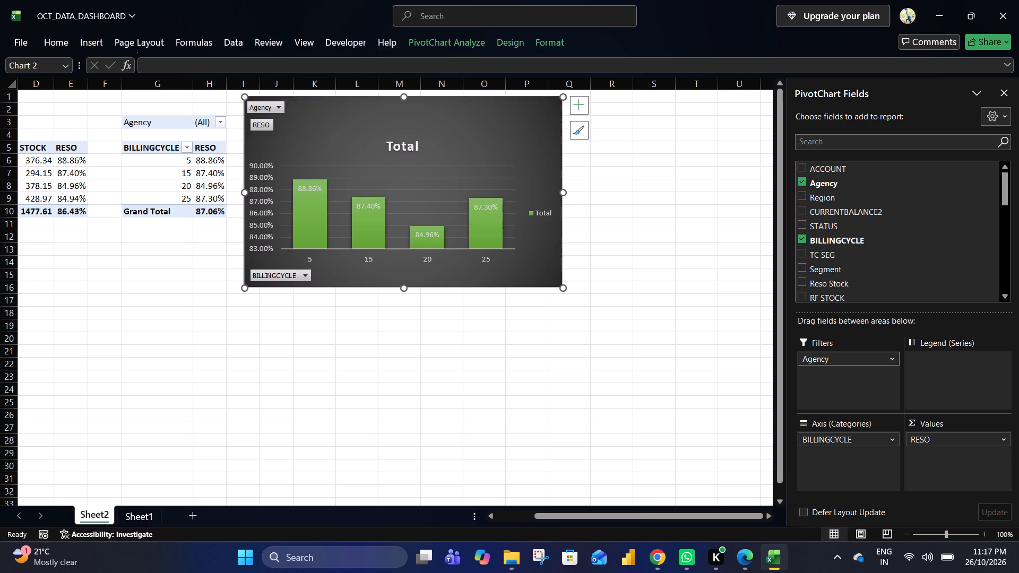
{"action": "left_click", "coordinate": [868, 141]}
{"action": "type", "text": "reg"}
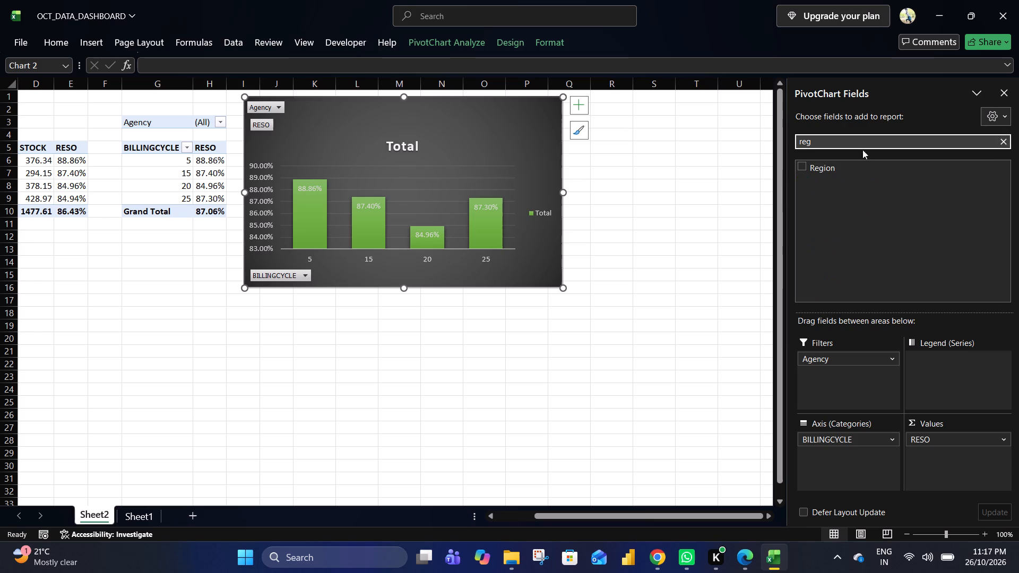
{"action": "left_click_drag", "start_coordinate": [852, 169], "coordinate": [844, 368]}
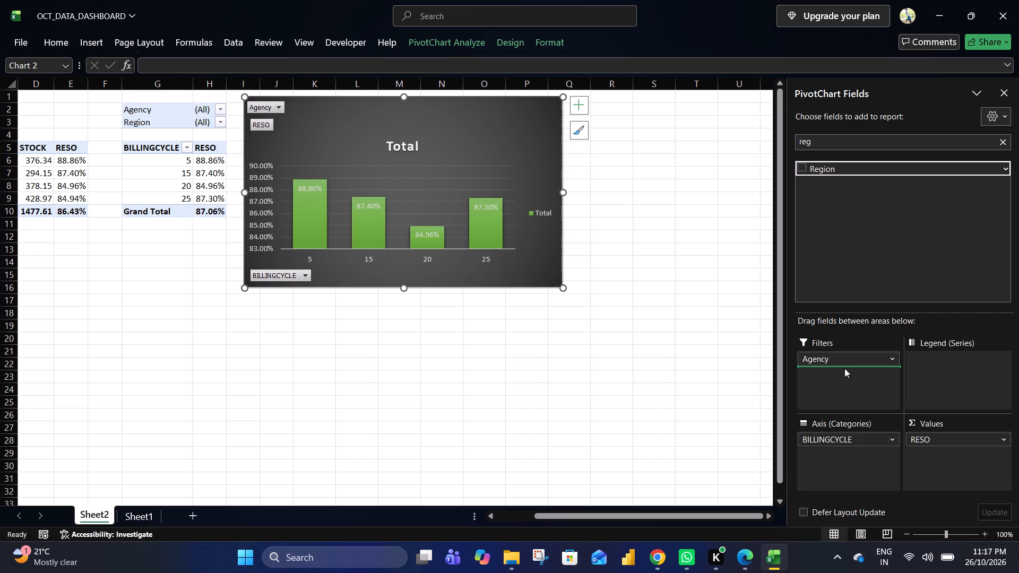
Check which items the PivotChart's Region filter offers, leaving the filter set to all regions.
{"action": "left_click", "coordinate": [314, 109]}
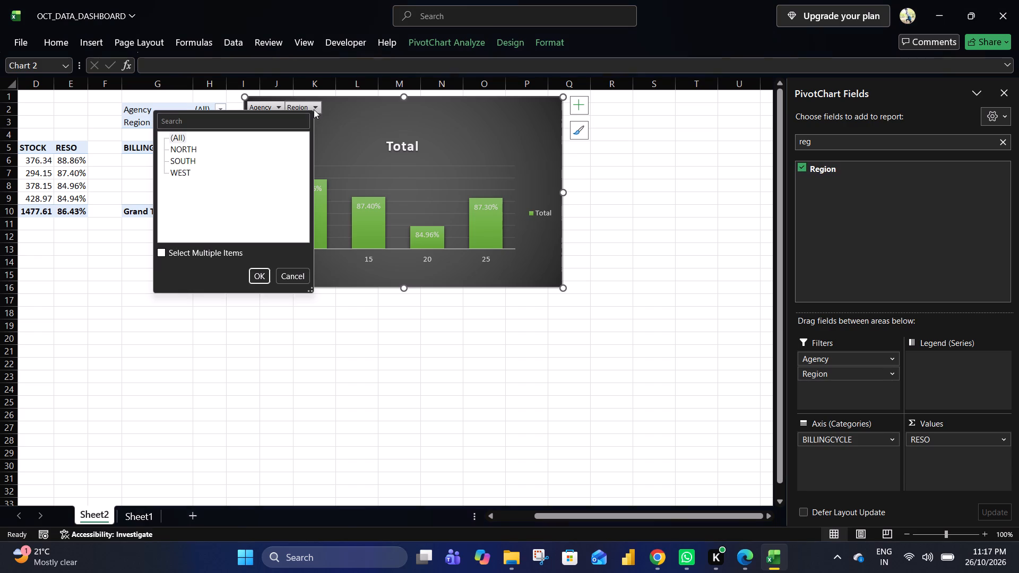
{"action": "key", "text": "Escape"}
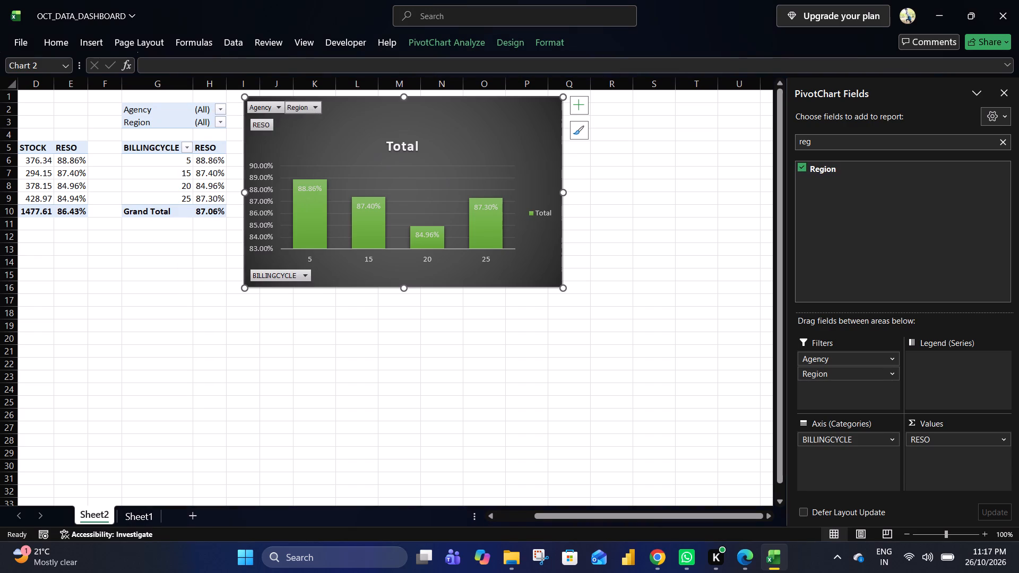
Shorten the PivotChart so its bottom edge sits within row 14, and make it very slightly wider.
{"action": "left_click", "coordinate": [459, 117]}
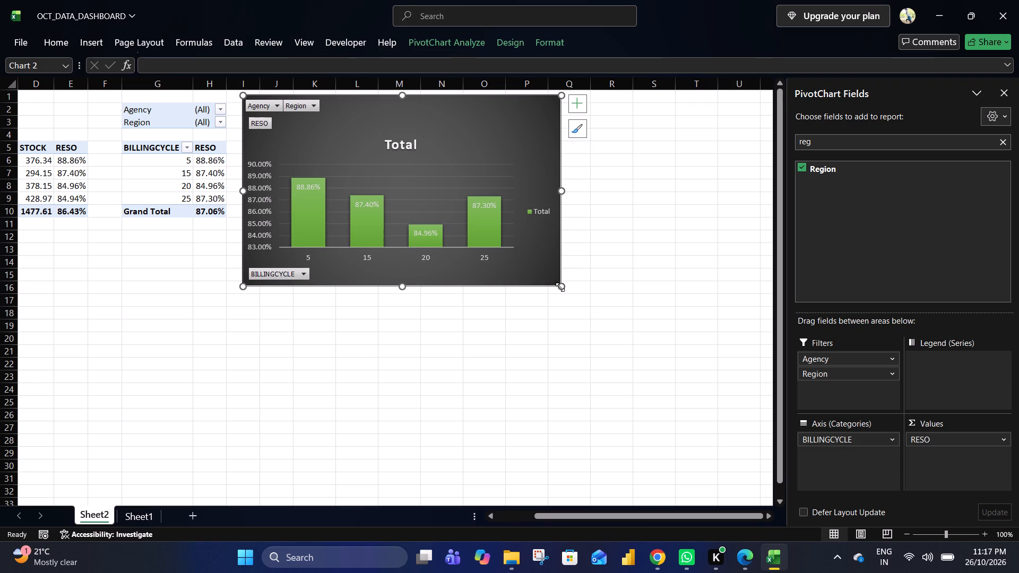
{"action": "left_click_drag", "start_coordinate": [559, 286], "coordinate": [564, 265]}
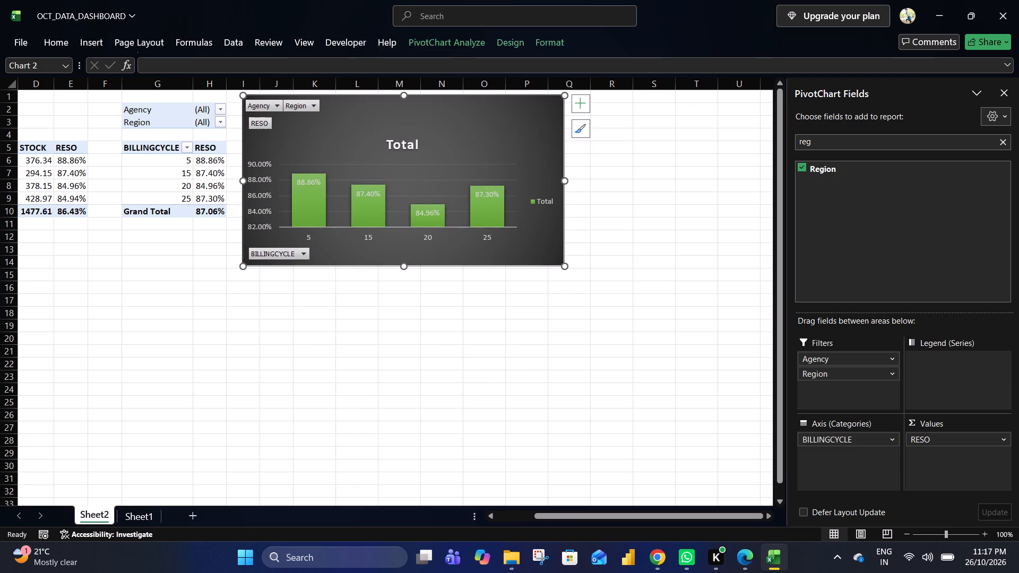
{"action": "left_click", "coordinate": [595, 220]}
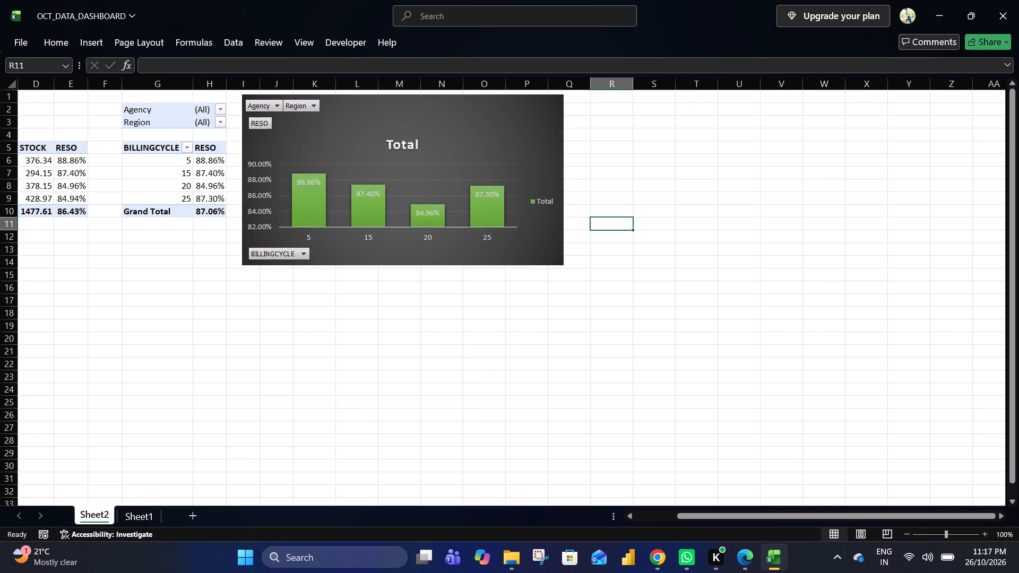
Save the workbook.
{"action": "key", "text": "ctrl+s"}
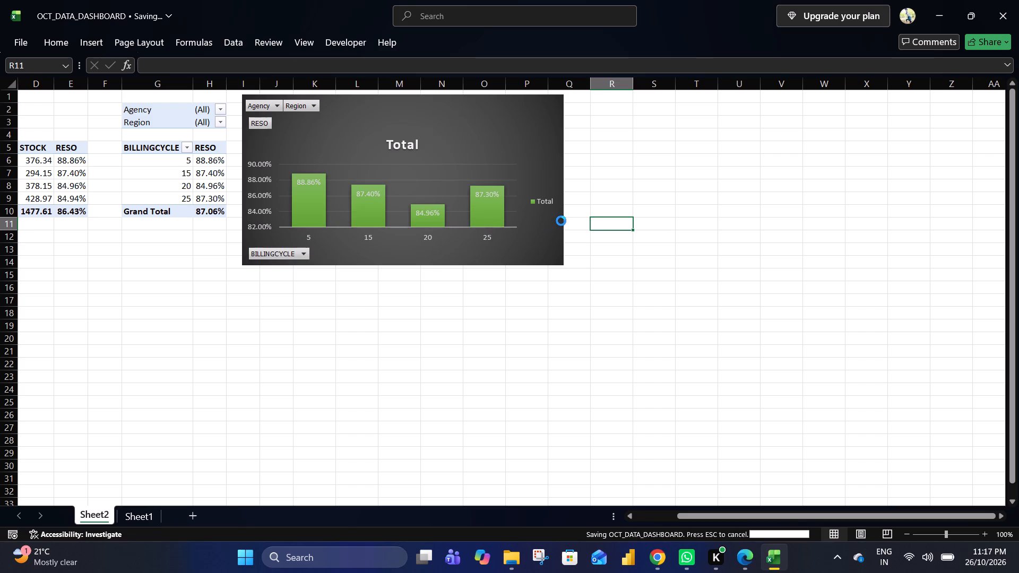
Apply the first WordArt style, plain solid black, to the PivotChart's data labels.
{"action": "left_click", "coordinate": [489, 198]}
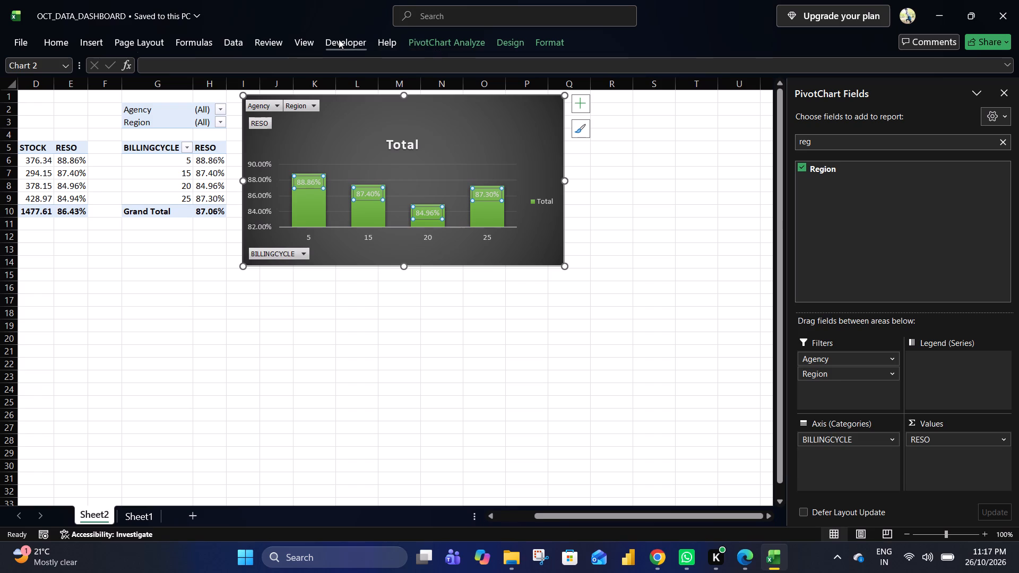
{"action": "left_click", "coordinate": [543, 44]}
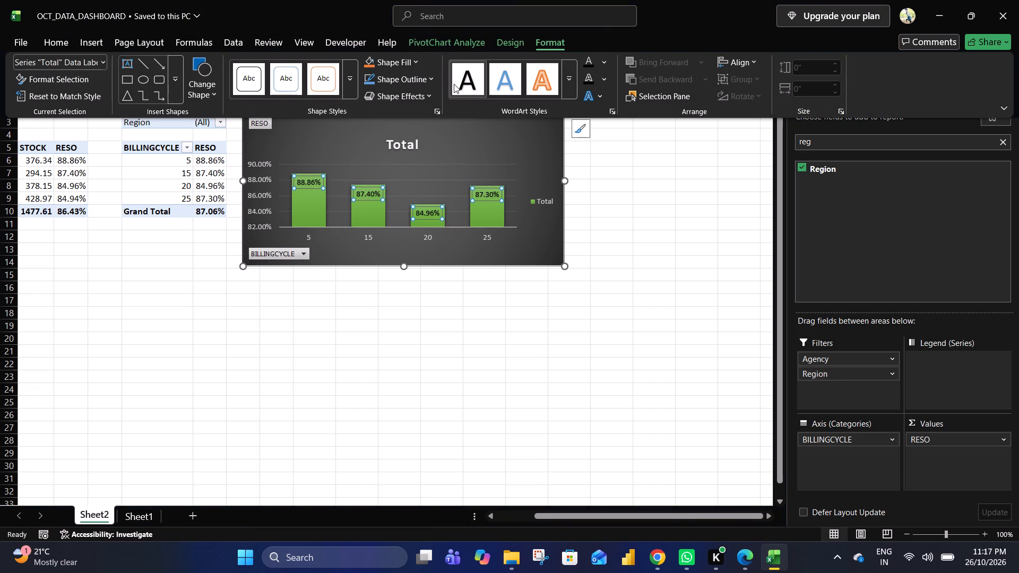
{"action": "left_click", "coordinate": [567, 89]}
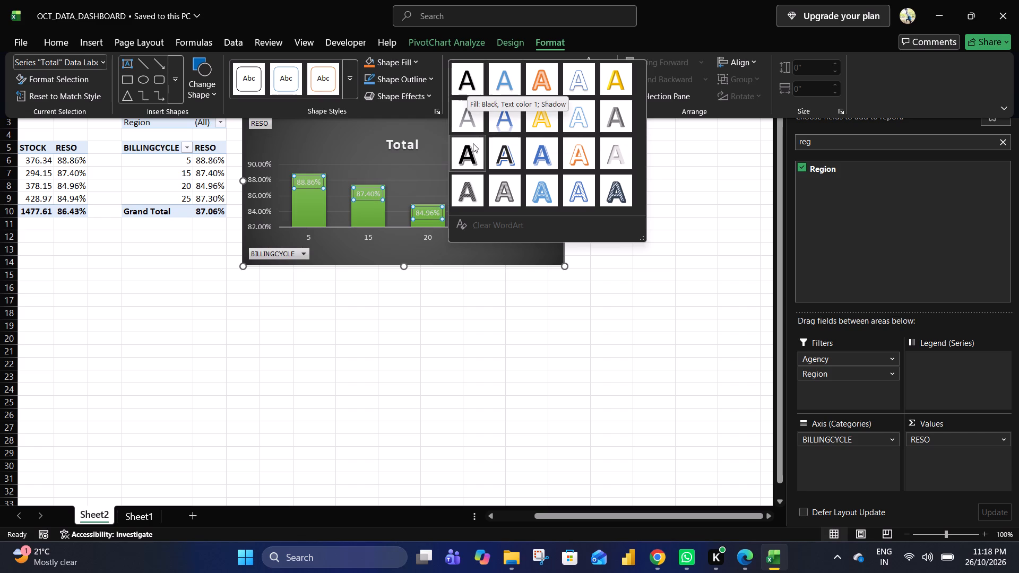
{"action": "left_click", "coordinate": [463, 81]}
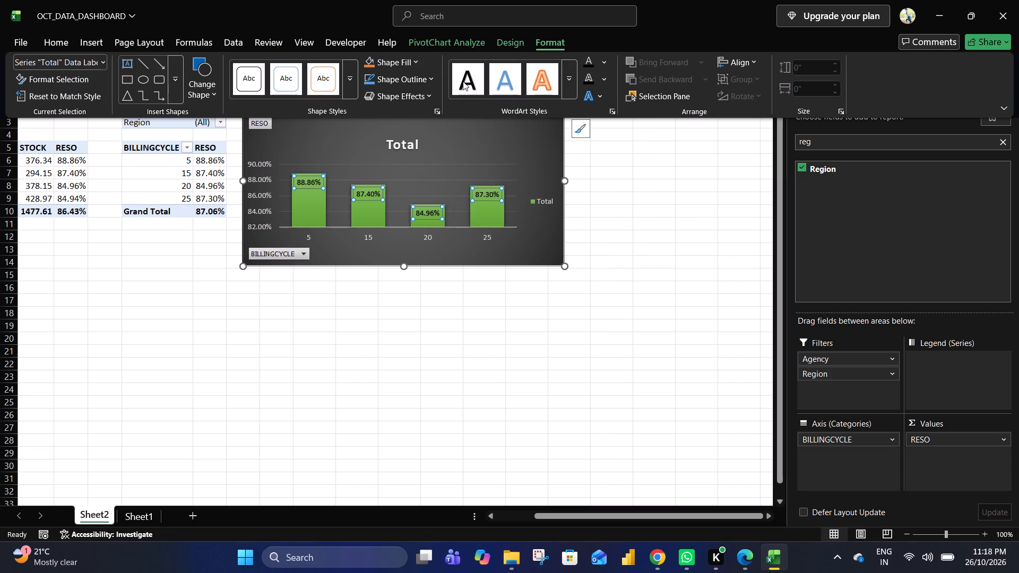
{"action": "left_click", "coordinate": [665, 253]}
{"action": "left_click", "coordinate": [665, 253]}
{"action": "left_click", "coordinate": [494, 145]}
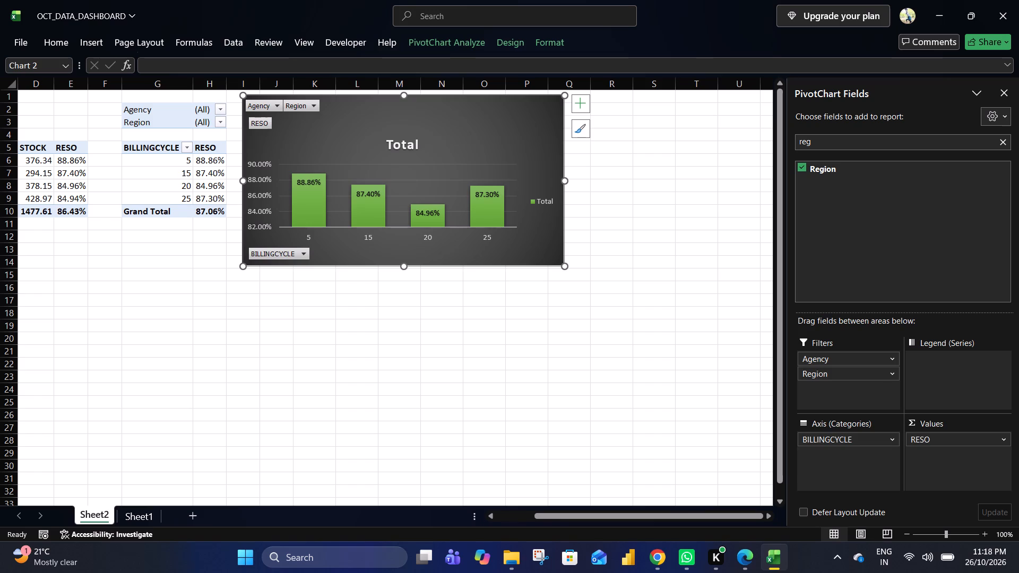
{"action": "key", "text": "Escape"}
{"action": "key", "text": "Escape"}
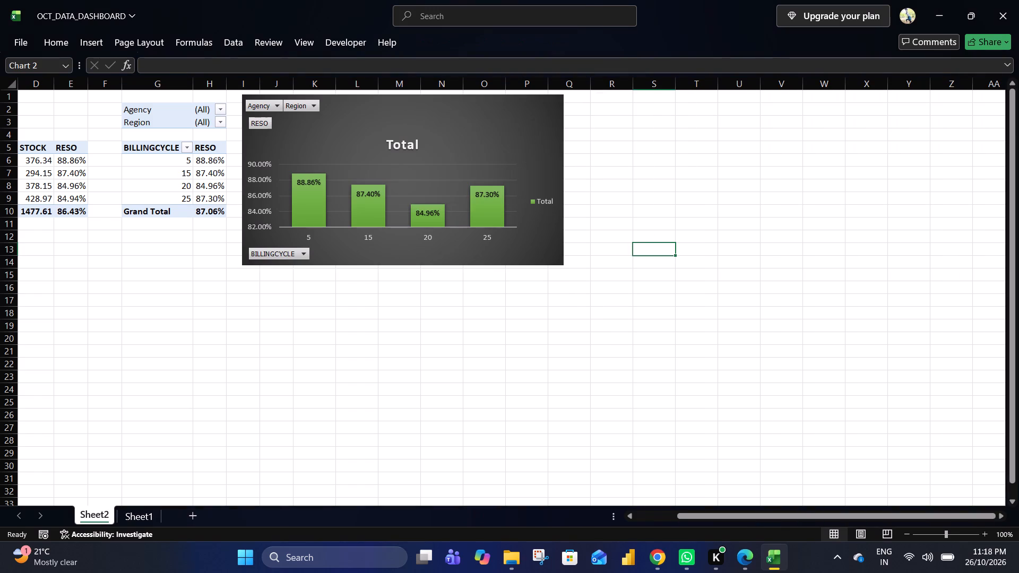
Refresh the PivotChart's data from its source.
{"action": "left_click", "coordinate": [494, 145]}
{"action": "right_click", "coordinate": [494, 145]}
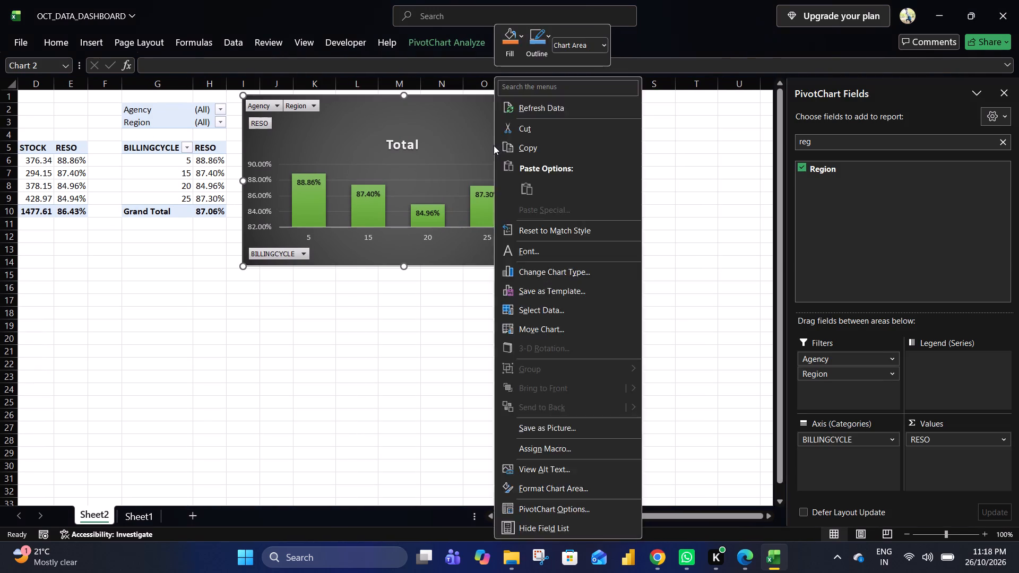
{"action": "key", "text": "r"}
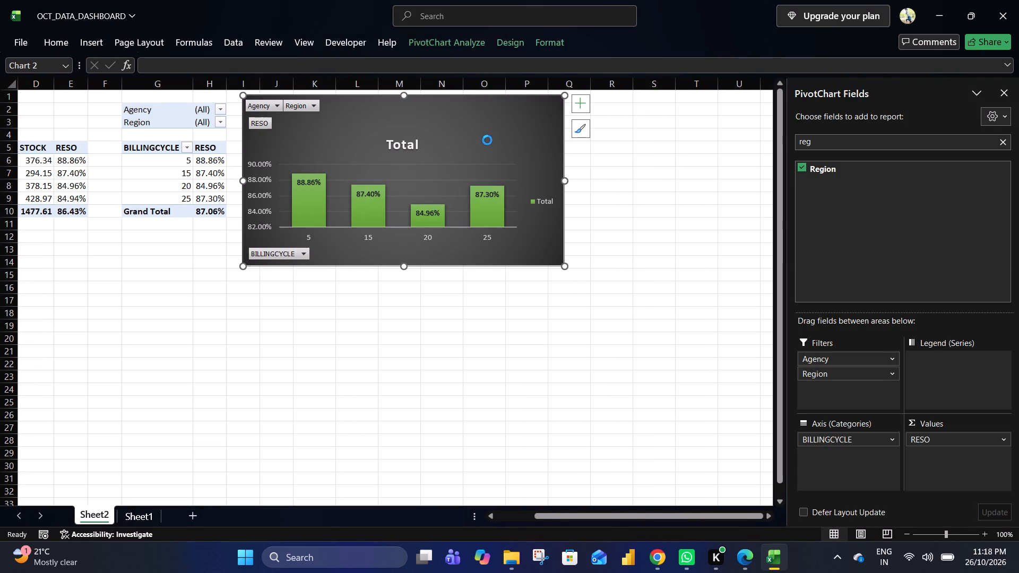
Move the PivotChart slightly left within column I, closer to the neighbouring RESO PivotTable.
{"action": "left_click_drag", "start_coordinate": [487, 140], "coordinate": [476, 138]}
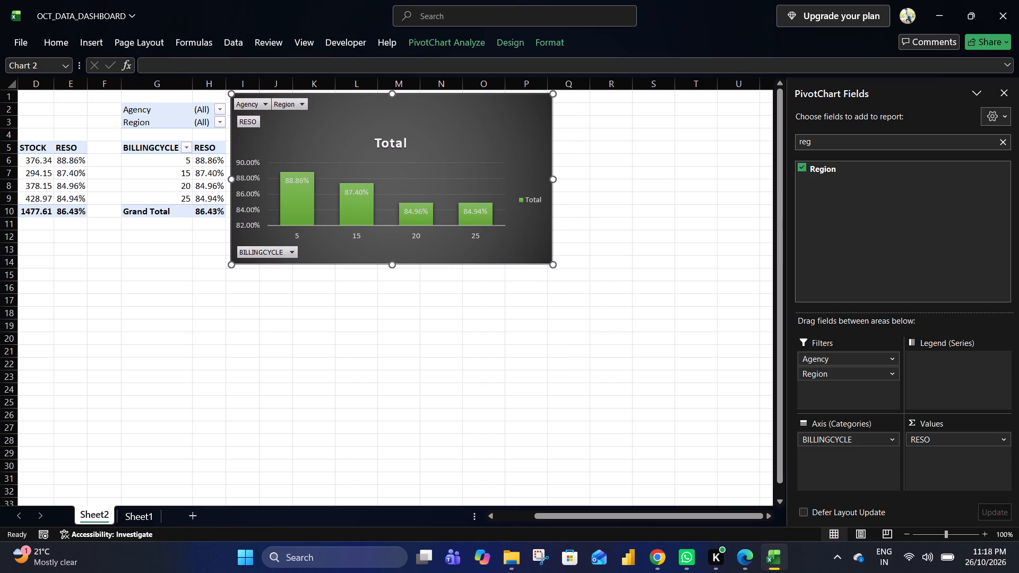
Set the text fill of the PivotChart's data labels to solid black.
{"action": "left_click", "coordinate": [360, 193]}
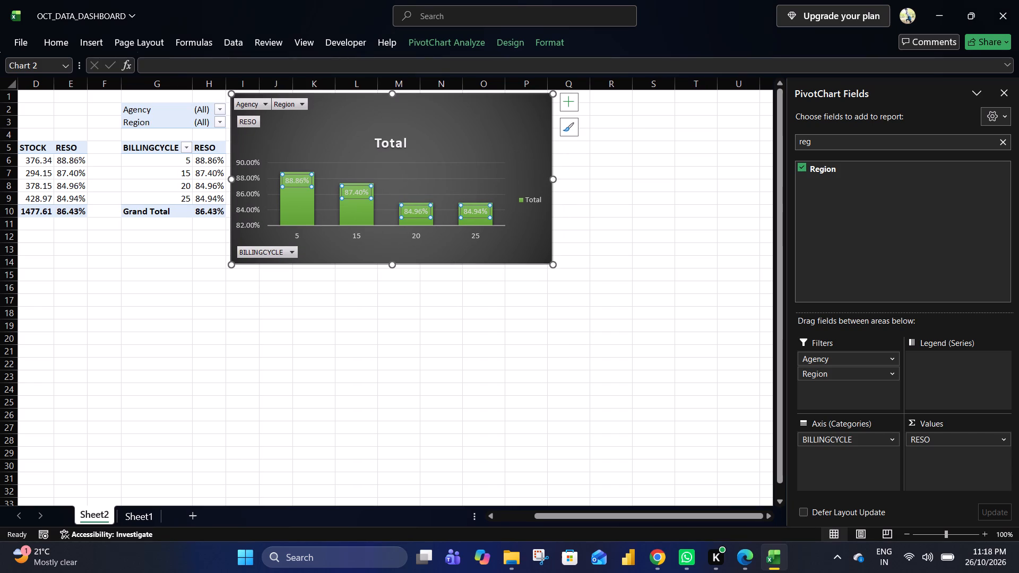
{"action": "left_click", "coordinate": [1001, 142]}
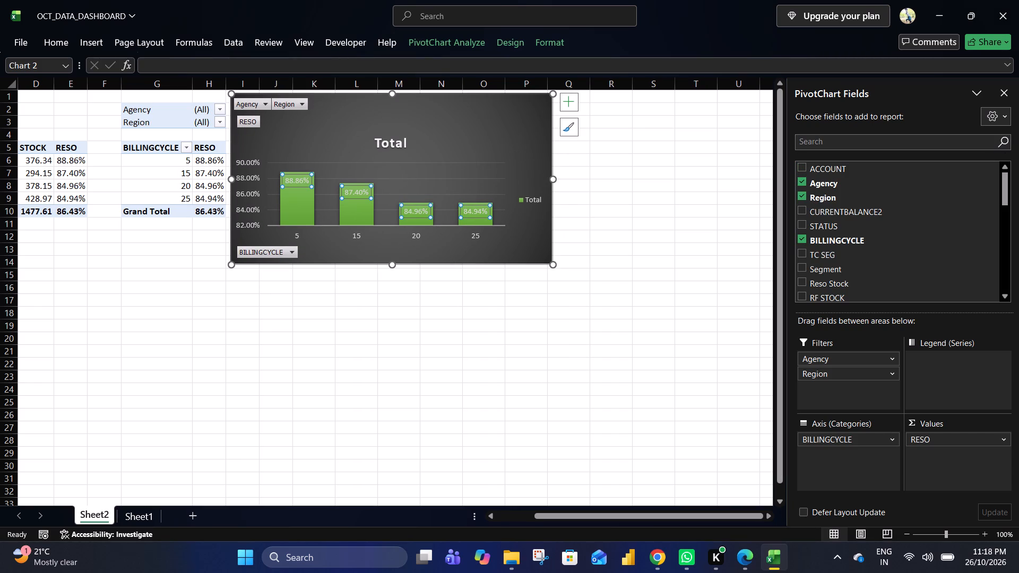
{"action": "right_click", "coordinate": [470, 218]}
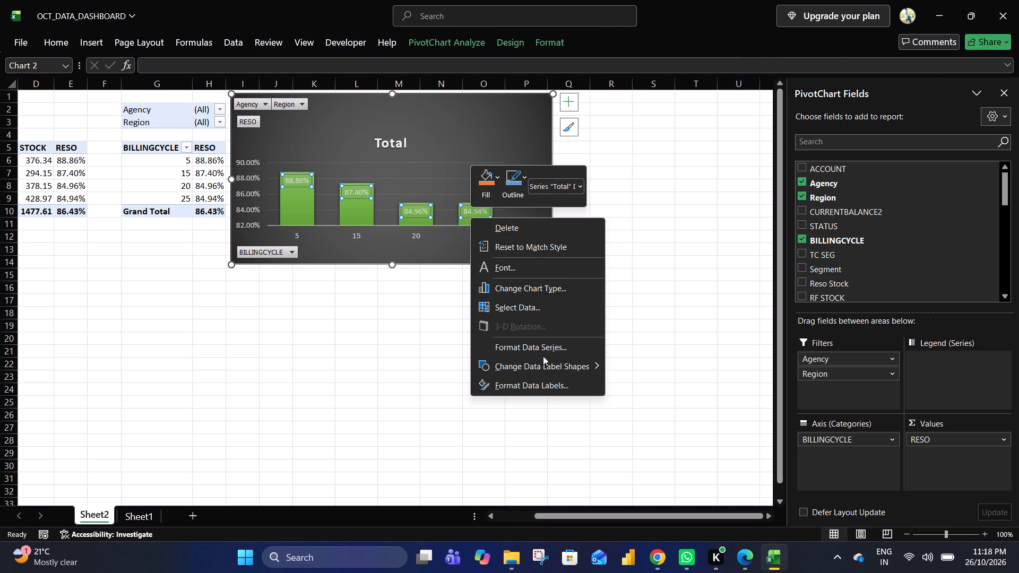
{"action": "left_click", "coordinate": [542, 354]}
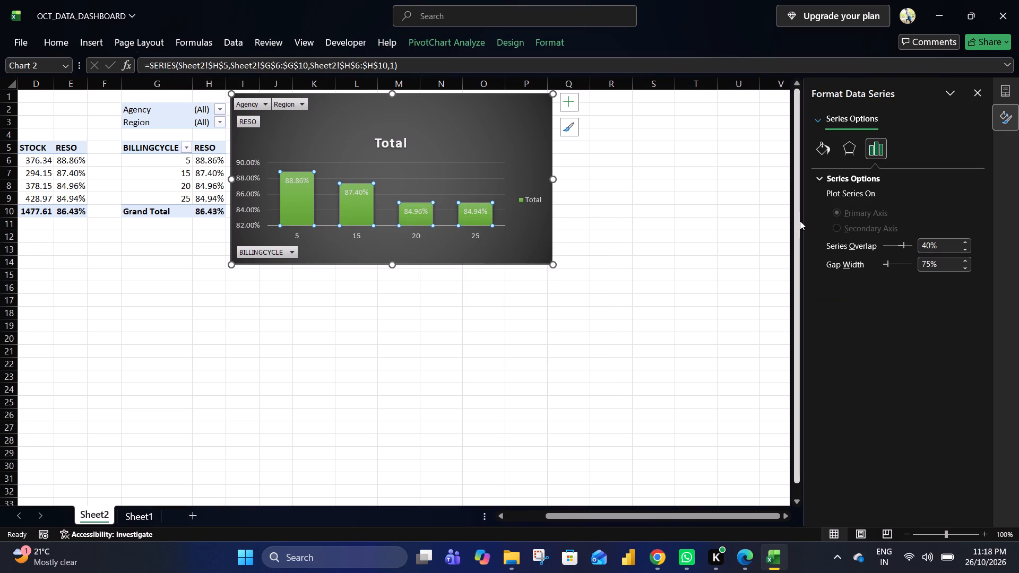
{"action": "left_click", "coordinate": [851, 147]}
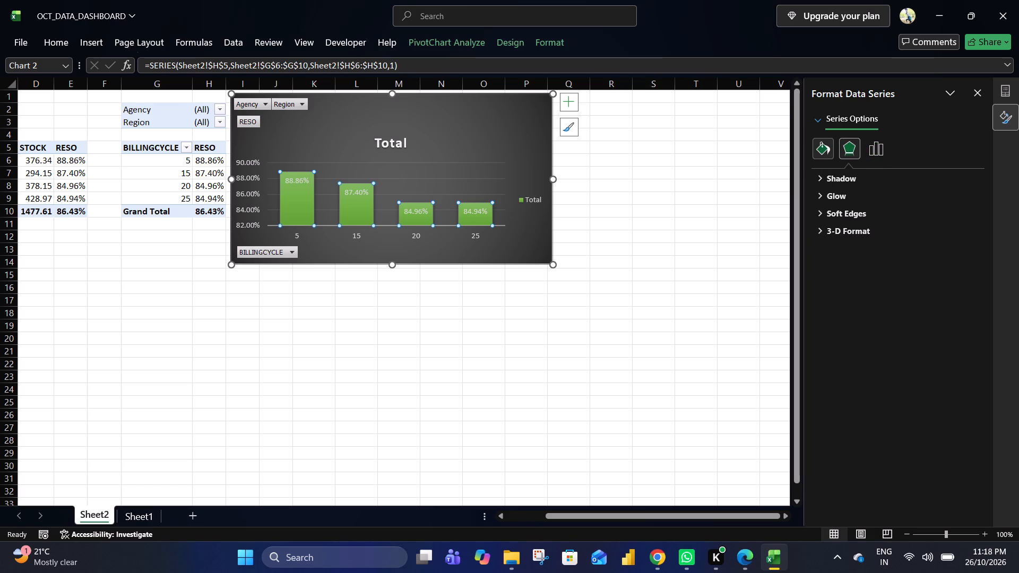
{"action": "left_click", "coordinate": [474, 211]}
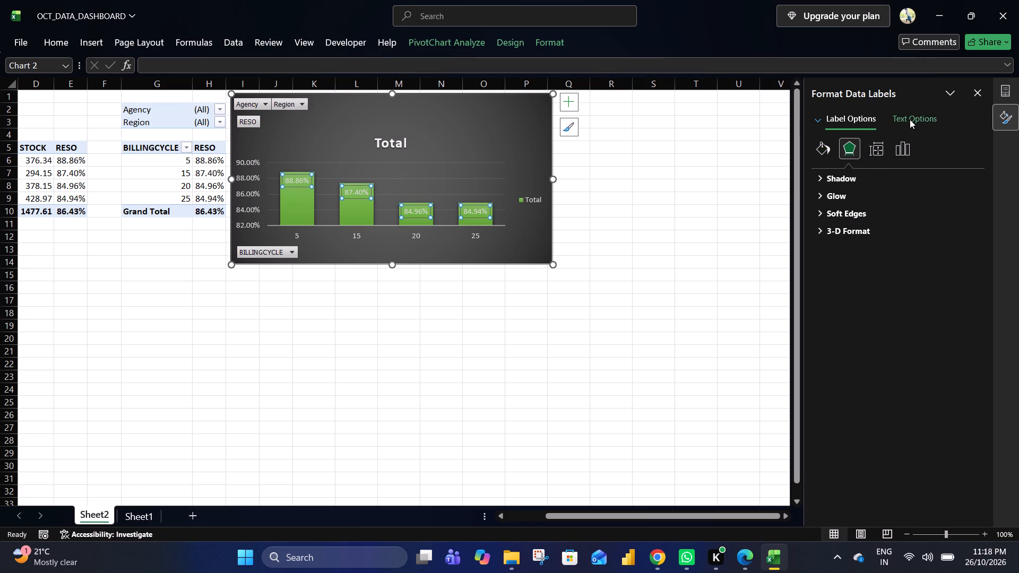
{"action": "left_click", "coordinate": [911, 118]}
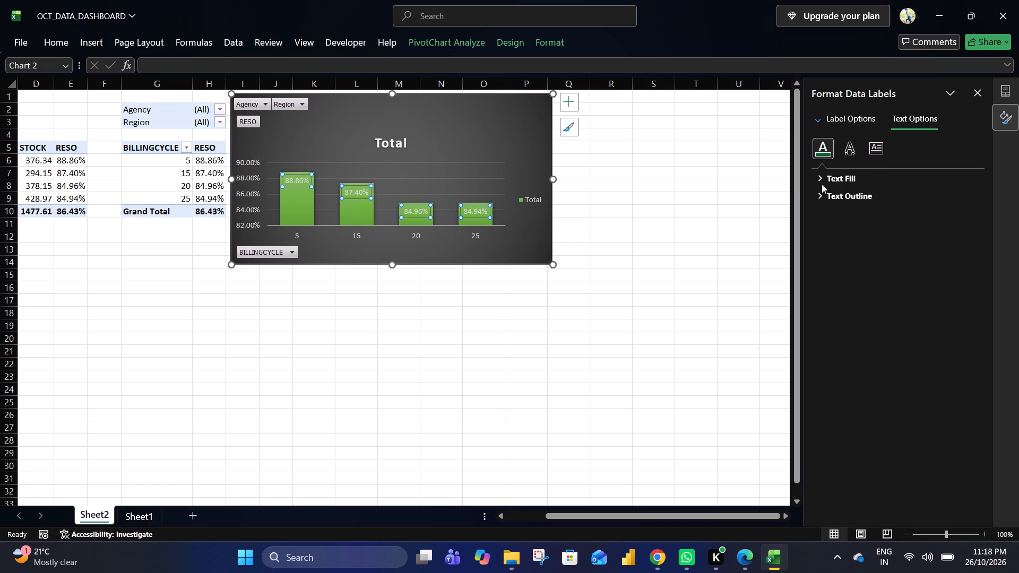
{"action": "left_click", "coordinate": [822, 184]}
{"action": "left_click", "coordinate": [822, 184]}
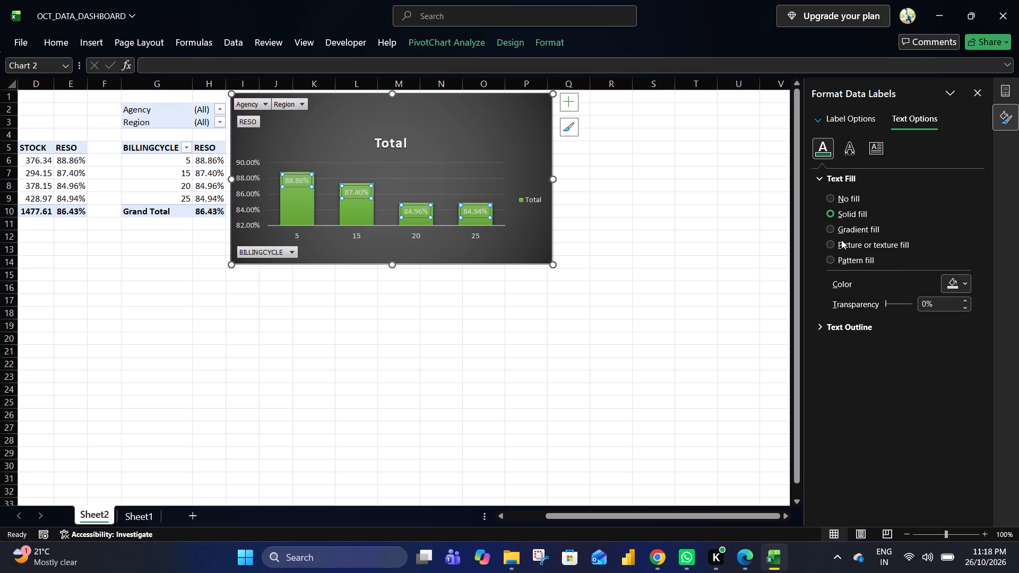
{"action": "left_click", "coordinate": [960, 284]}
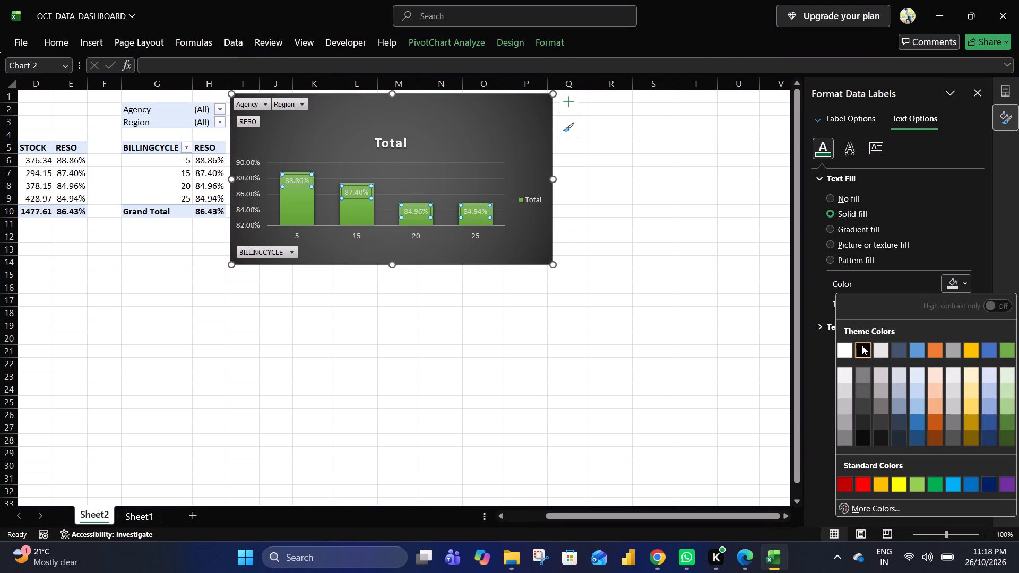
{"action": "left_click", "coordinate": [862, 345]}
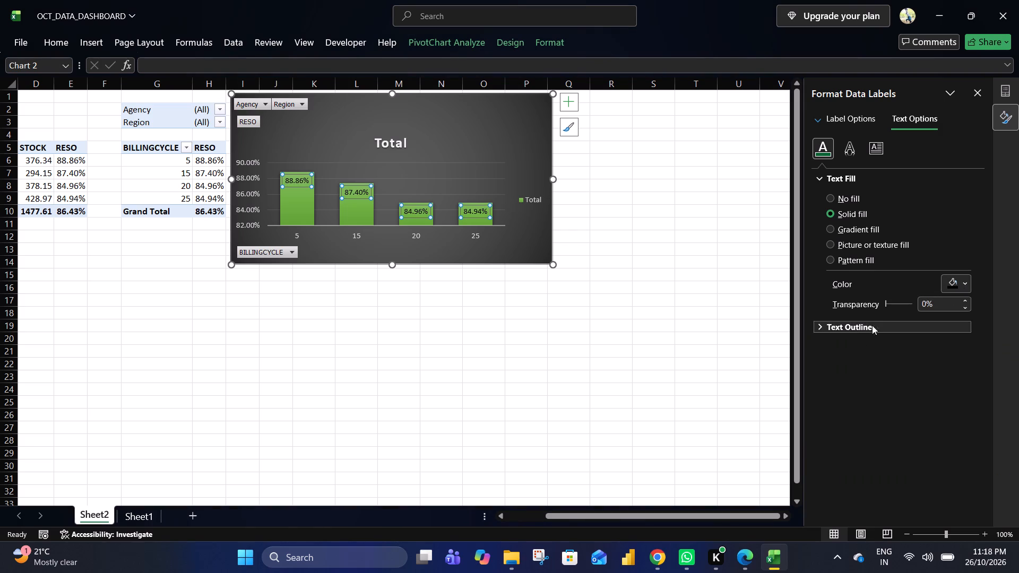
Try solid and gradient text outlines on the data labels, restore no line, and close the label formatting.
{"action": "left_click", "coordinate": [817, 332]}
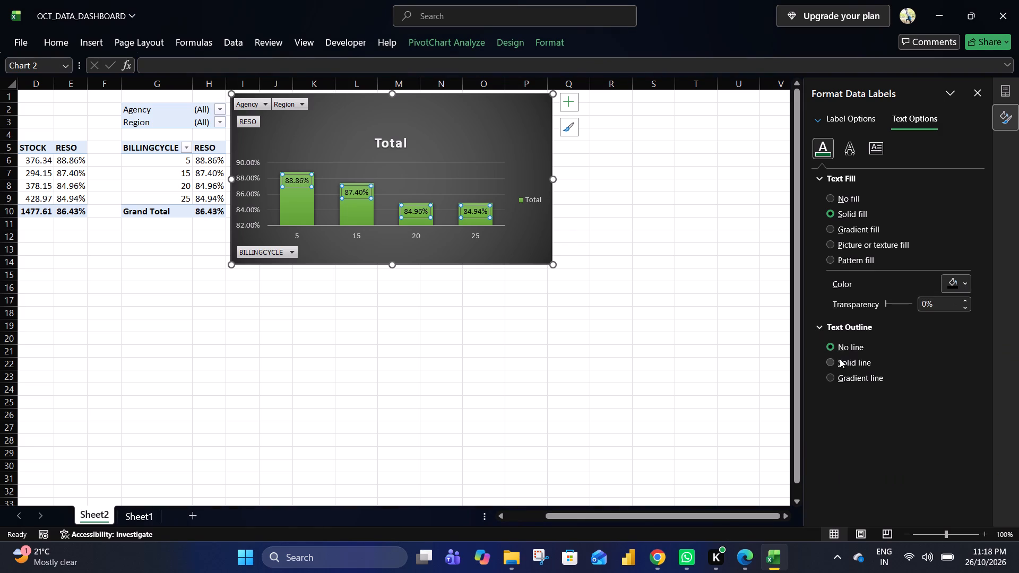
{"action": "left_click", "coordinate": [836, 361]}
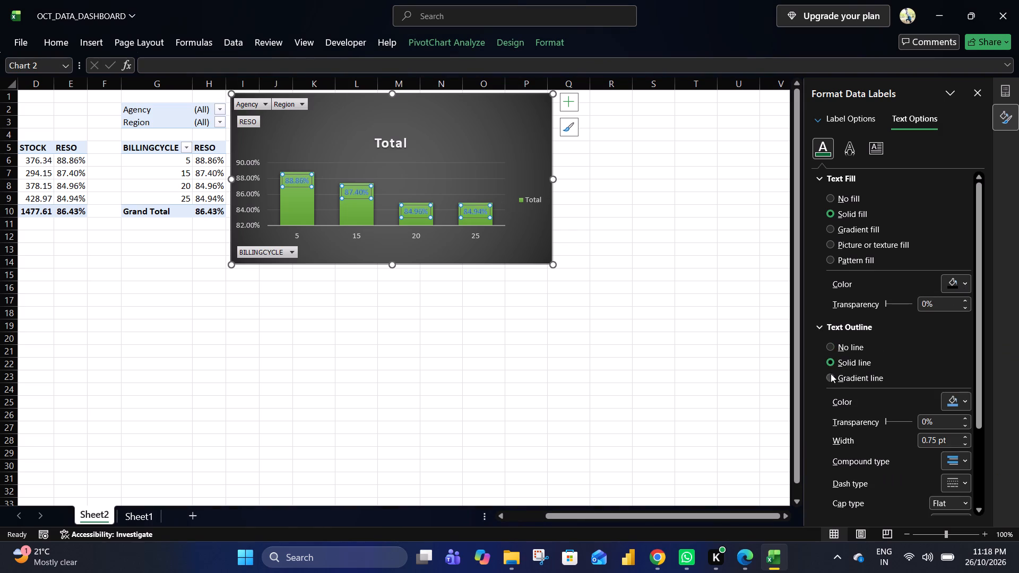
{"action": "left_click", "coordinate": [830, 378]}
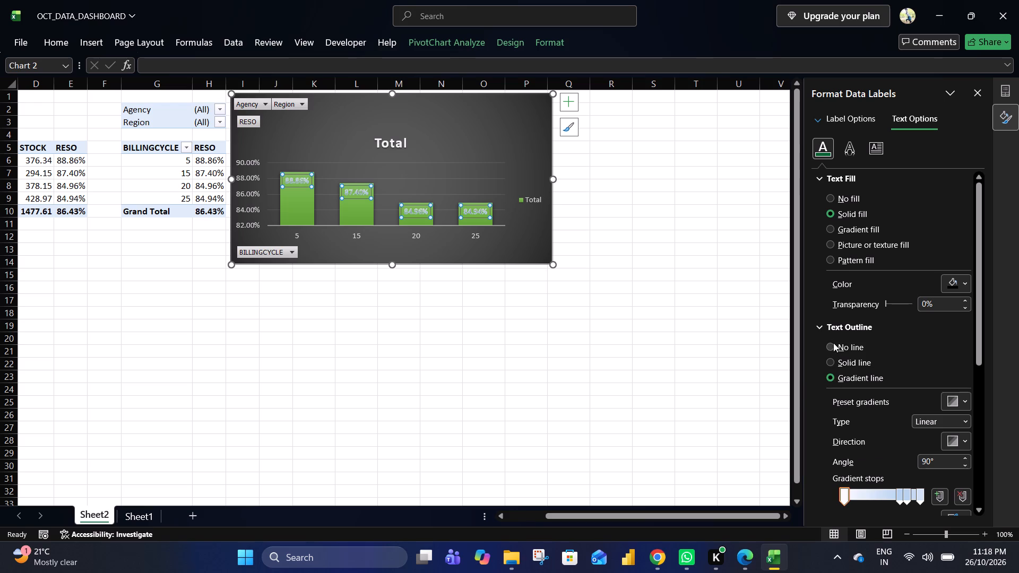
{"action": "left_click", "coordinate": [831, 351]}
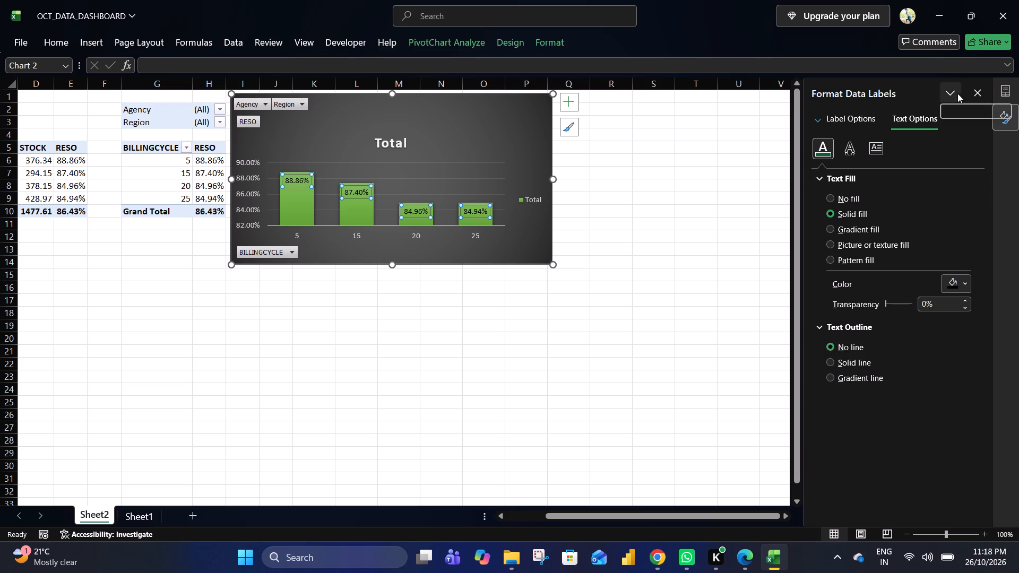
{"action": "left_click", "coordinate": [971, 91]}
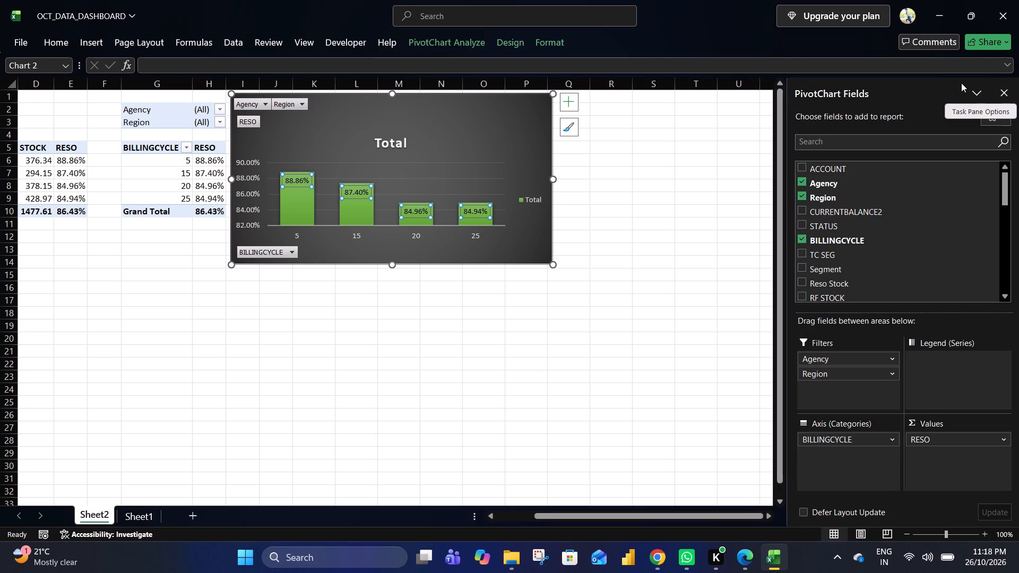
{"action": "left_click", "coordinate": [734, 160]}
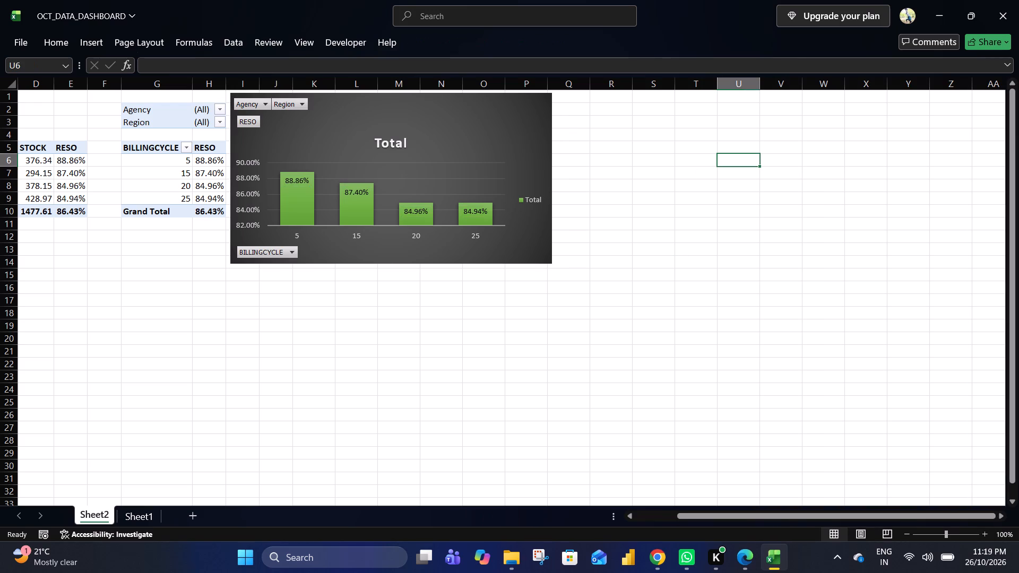
Refresh the PivotChart's data once more.
{"action": "right_click", "coordinate": [496, 136]}
{"action": "key", "text": "r"}
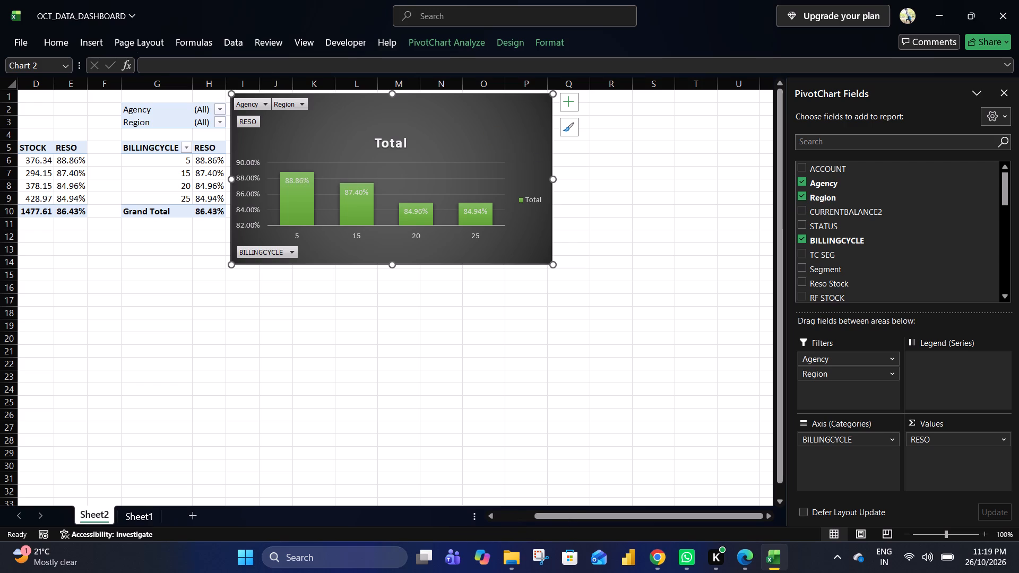
Apply the fifth quick layout to the PivotChart, with a data table below the columns and a vertical axis title.
{"action": "left_click", "coordinate": [464, 134]}
{"action": "left_click_drag", "start_coordinate": [515, 55], "coordinate": [515, 48]}
{"action": "left_click", "coordinate": [515, 48]}
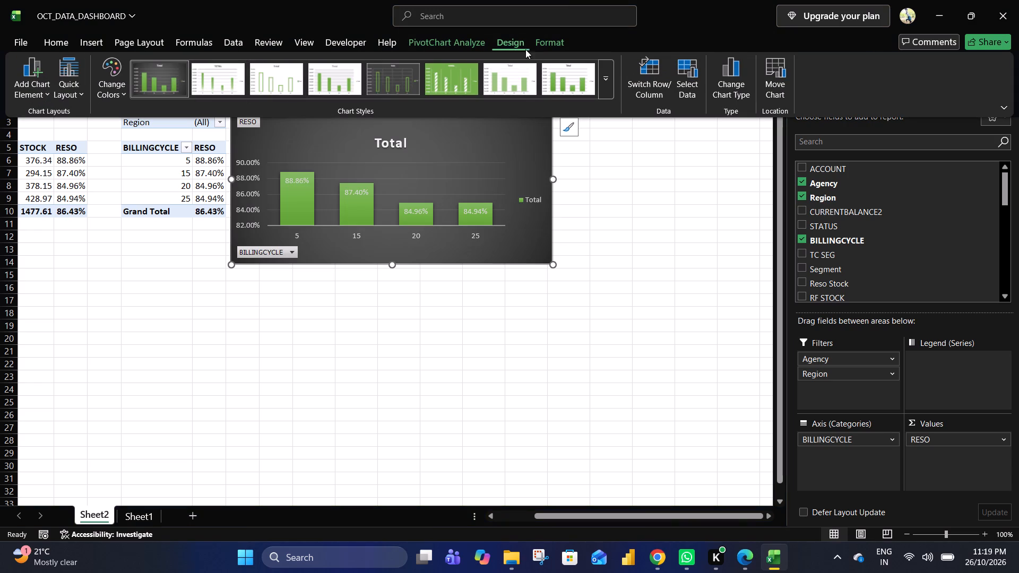
{"action": "left_click", "coordinate": [67, 90]}
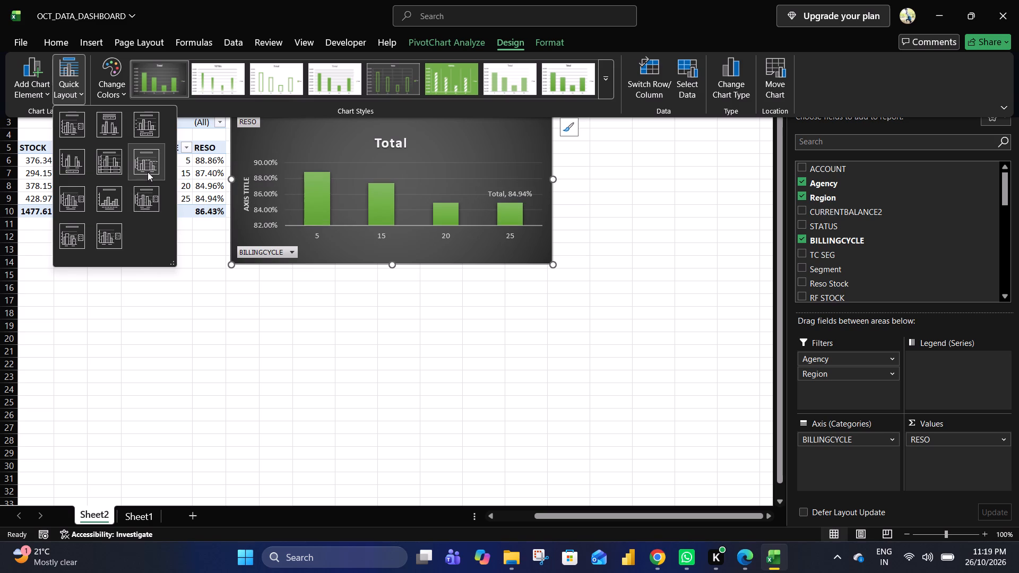
{"action": "left_click", "coordinate": [110, 168]}
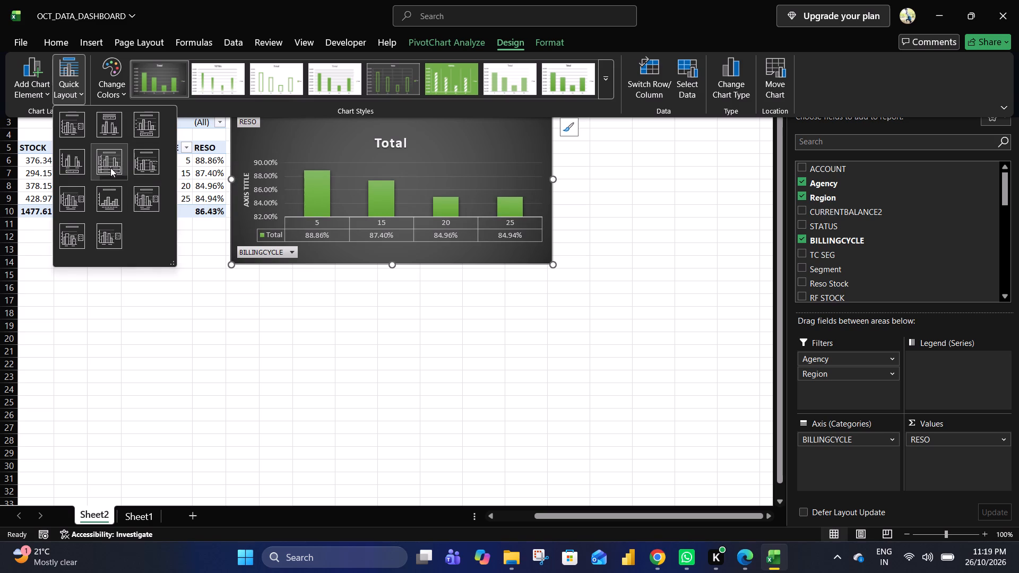
Reapply the fifth quick layout, with a data table and vertical axis title, to the PivotChart.
{"action": "left_click", "coordinate": [76, 85]}
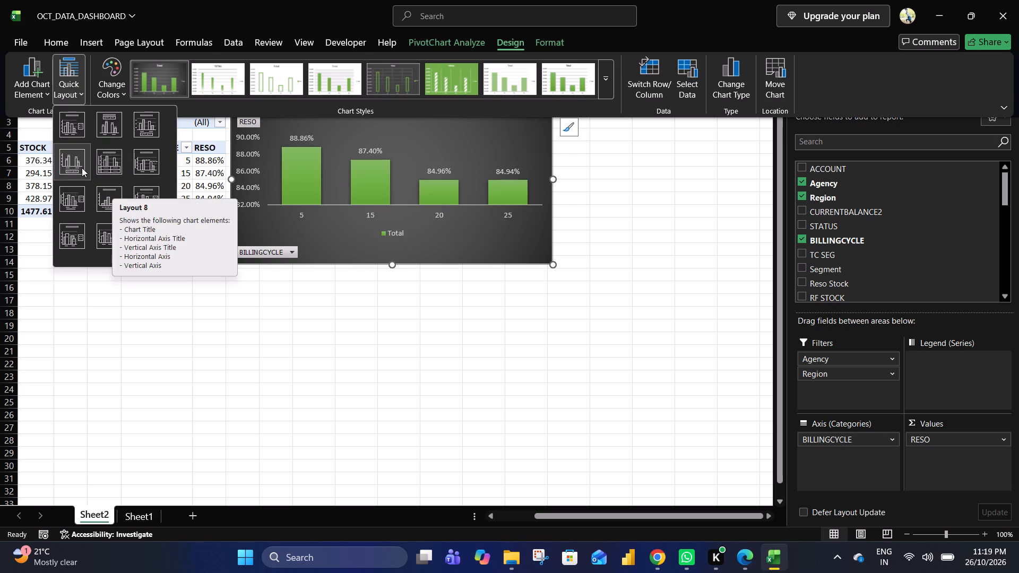
{"action": "left_click", "coordinate": [109, 152]}
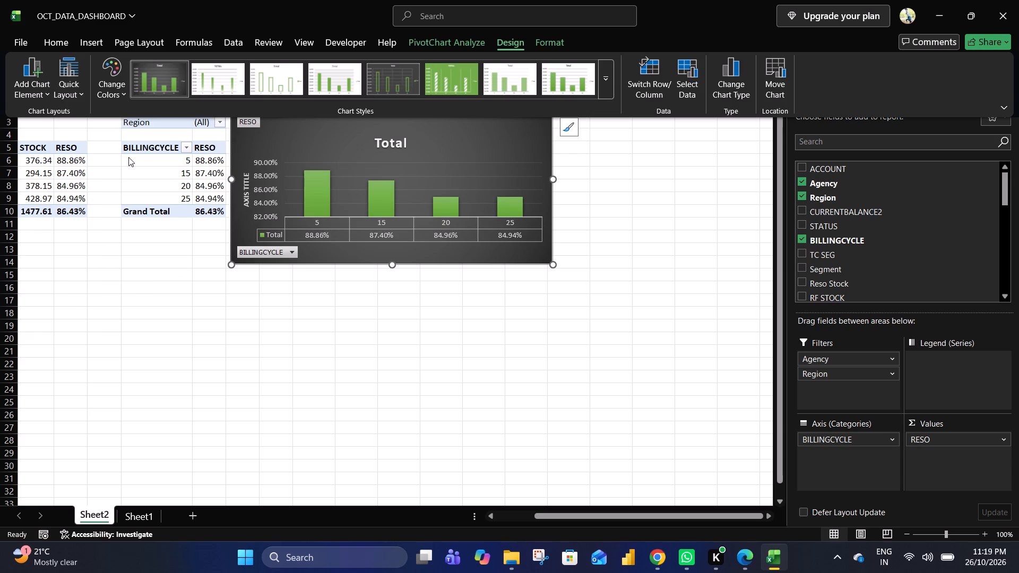
{"action": "left_click", "coordinate": [386, 326]}
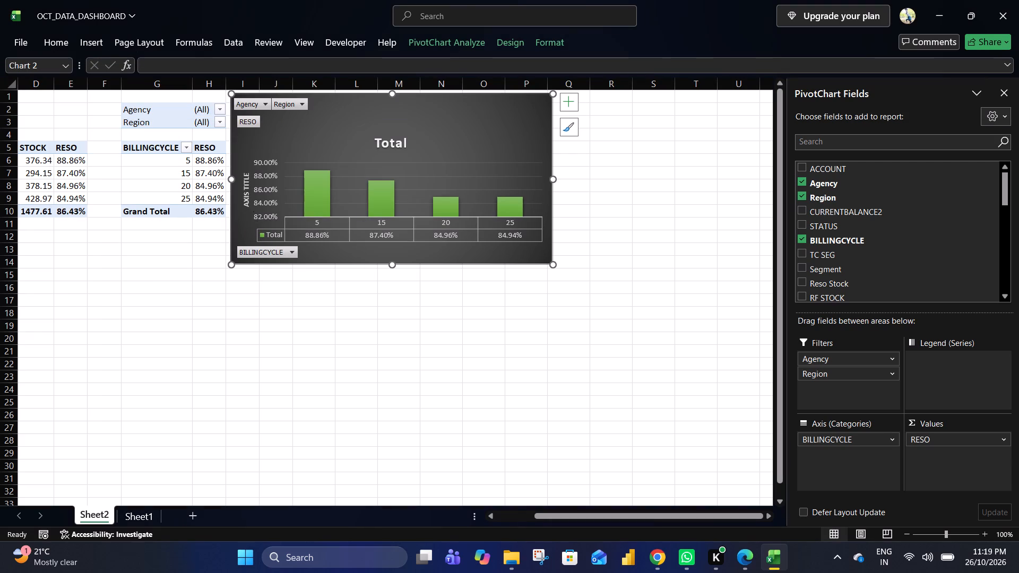
Replace the PivotChart's placeholder vertical axis title text with Resolution.
{"action": "left_click", "coordinate": [244, 199]}
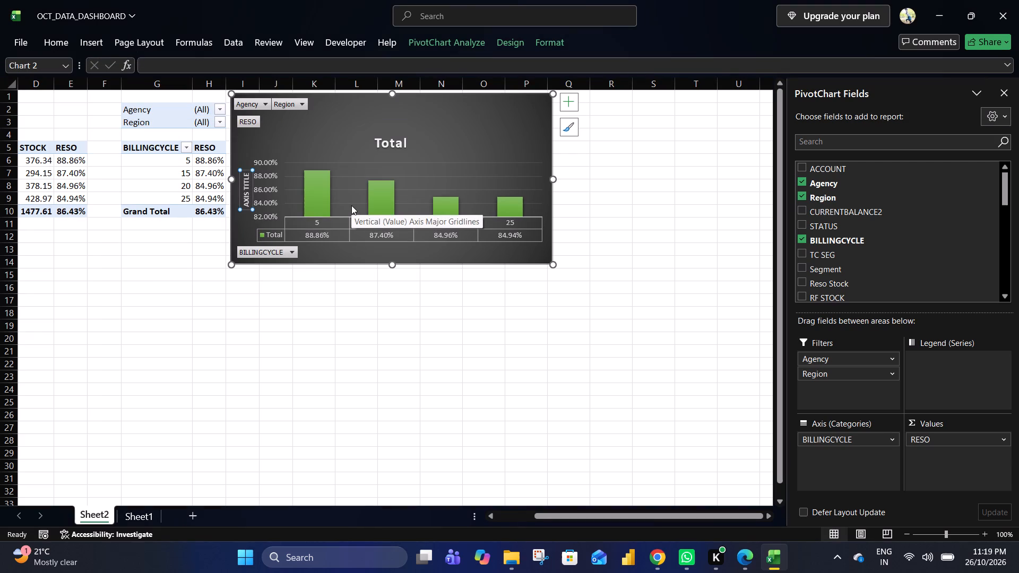
{"action": "type", "text": "re"}
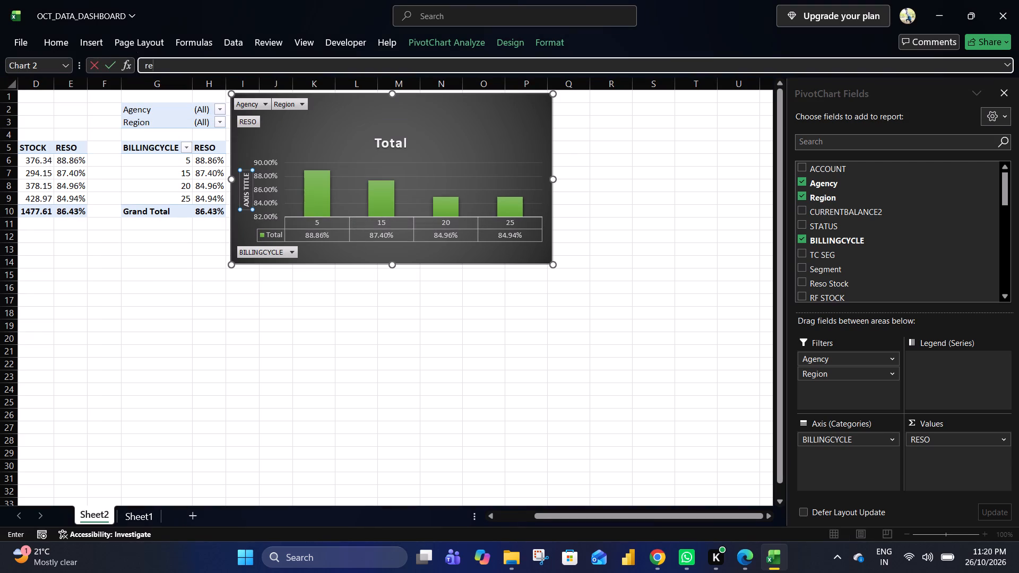
{"action": "key", "text": "Escape"}
{"action": "right_click", "coordinate": [246, 197]}
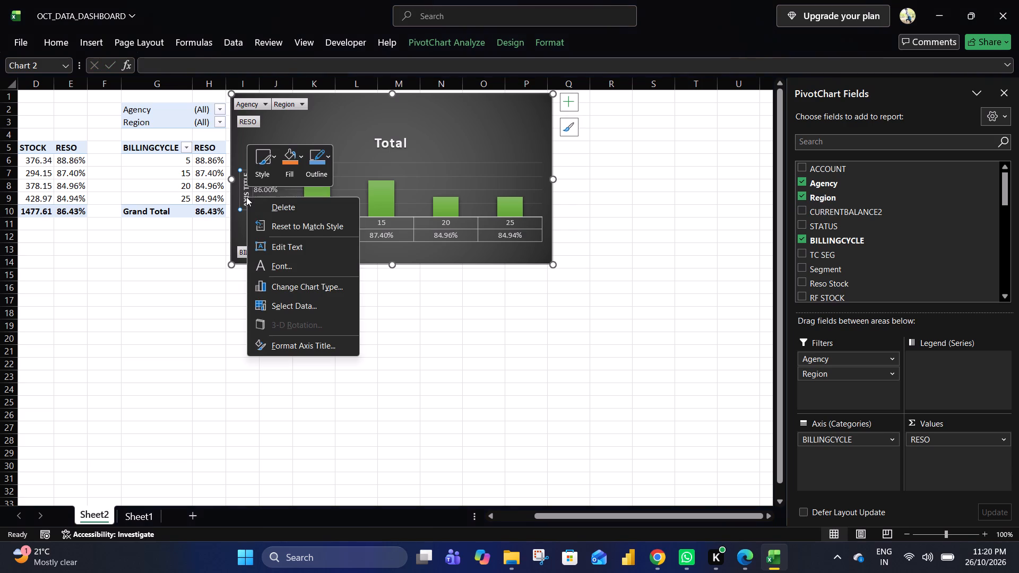
{"action": "left_click", "coordinate": [289, 242]}
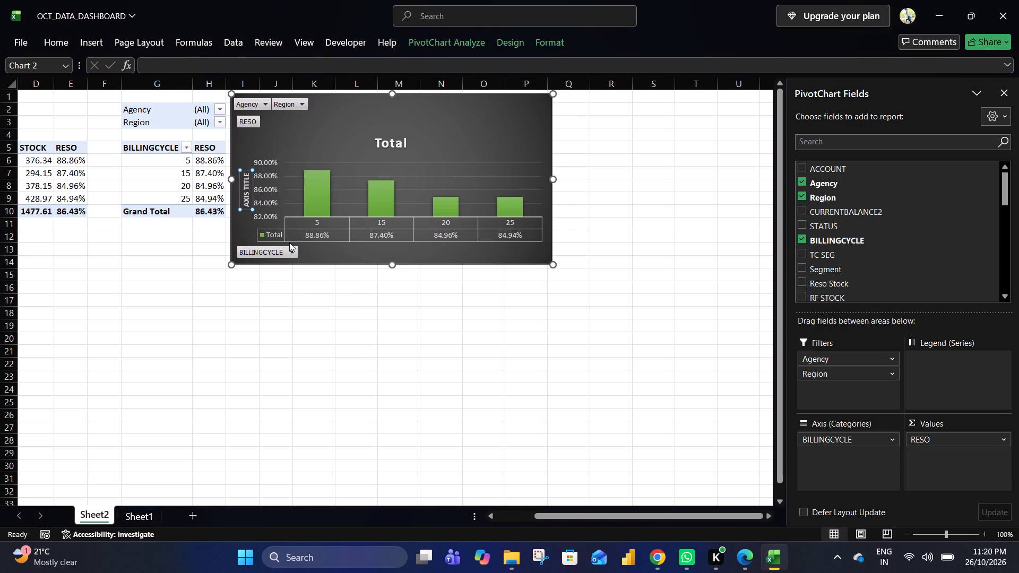
{"action": "key", "text": "ctrl+a"}
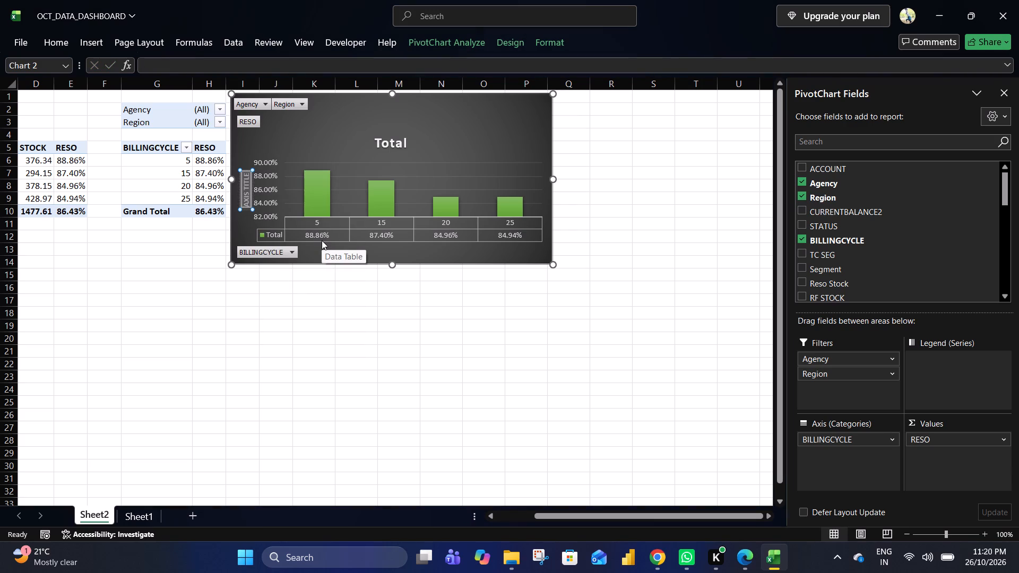
{"action": "key", "text": "BackSpace"}
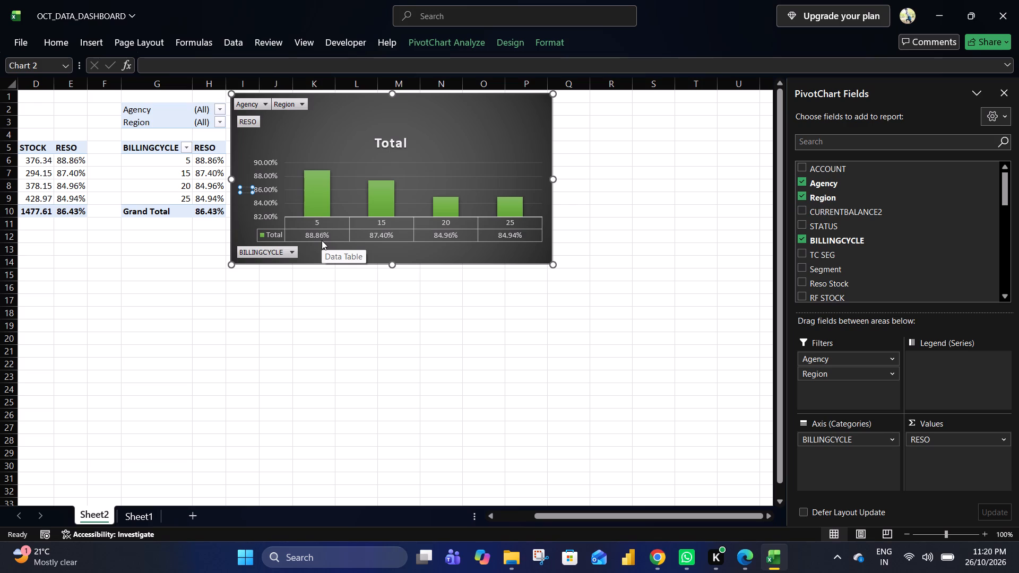
{"action": "type", "text": "Reso"}
{"action": "type", "text": "lution"}
Change the PivotChart's title from Total to CYC WISE RESOLUTION.
{"action": "left_click", "coordinate": [391, 144]}
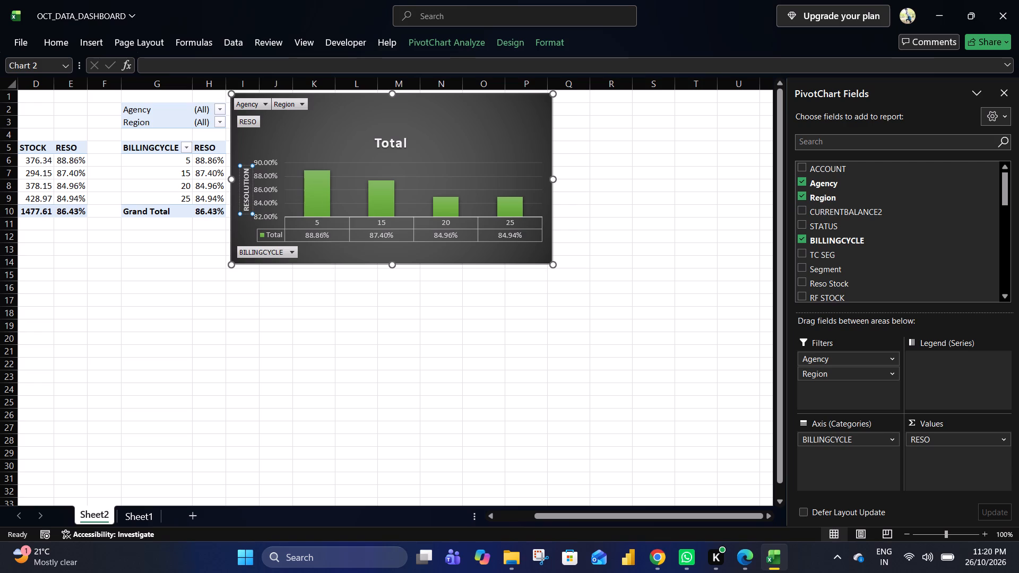
{"action": "key", "text": "ctrl+a"}
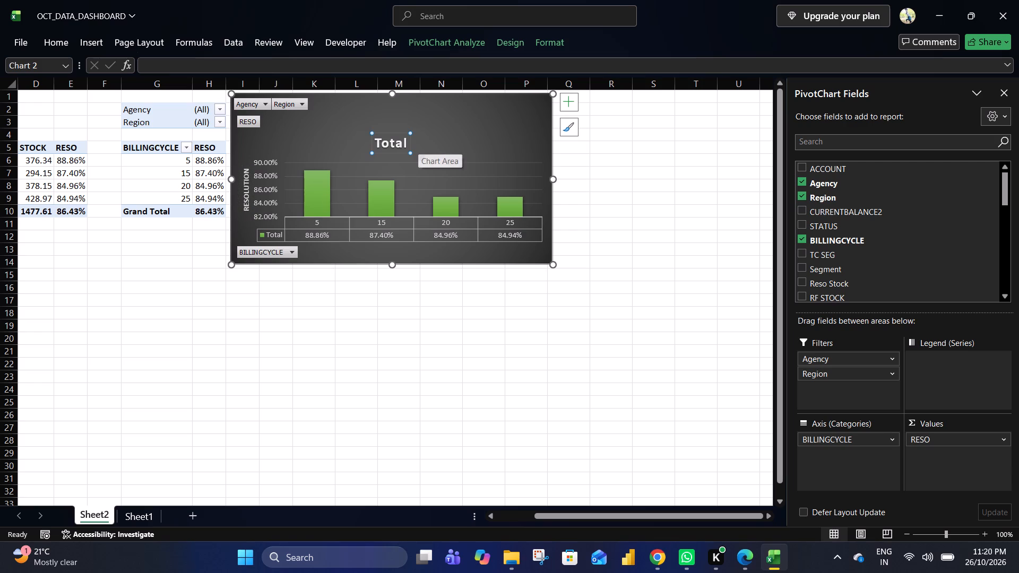
{"action": "right_click", "coordinate": [383, 145]}
{"action": "left_click", "coordinate": [444, 222]}
{"action": "key", "text": "ctrl+a"}
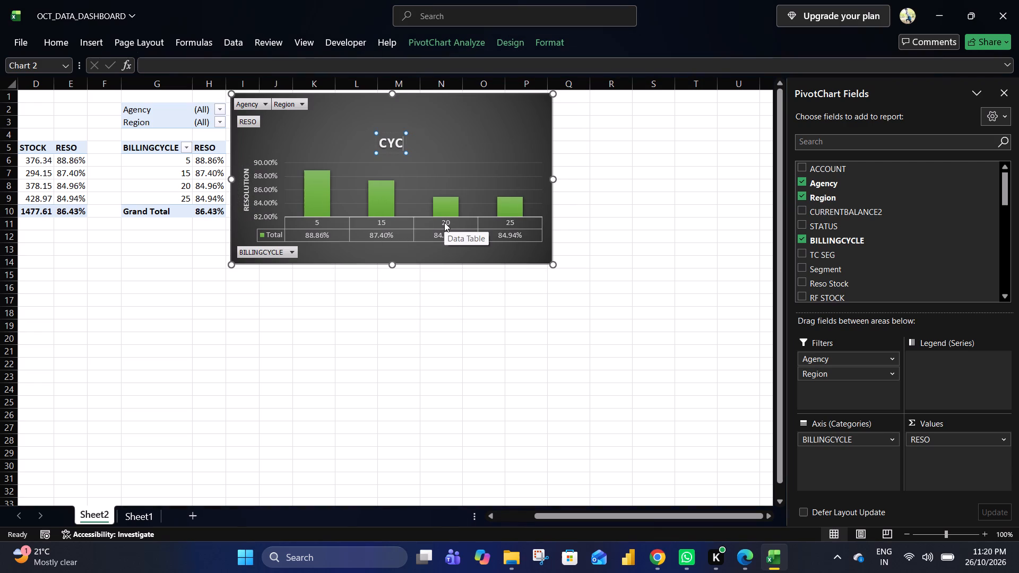
{"action": "type", "text": "WISE"}
{"action": "key", "text": "space"}
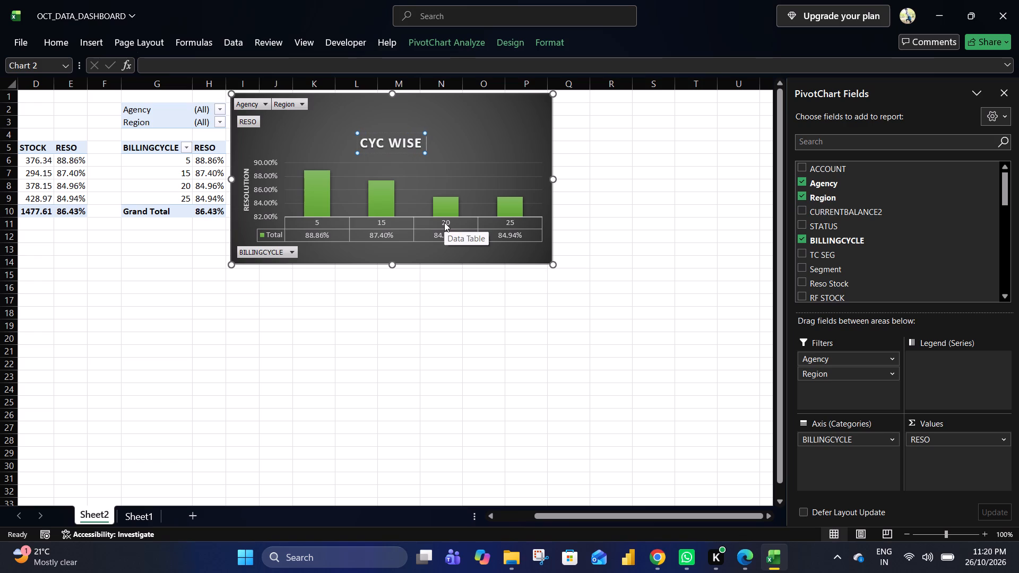
{"action": "type", "text": "RESO"}
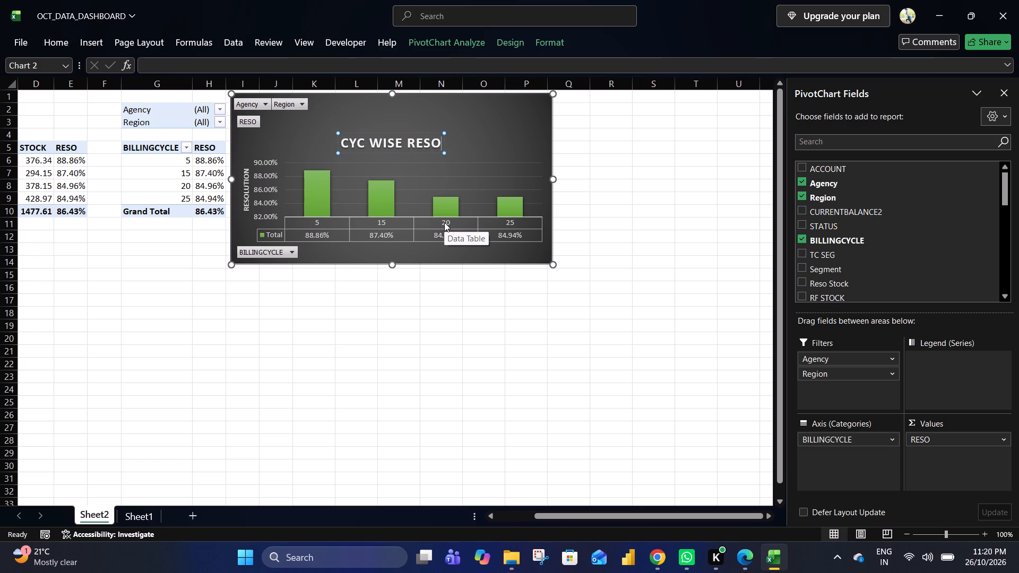
{"action": "type", "text": "LUTION"}
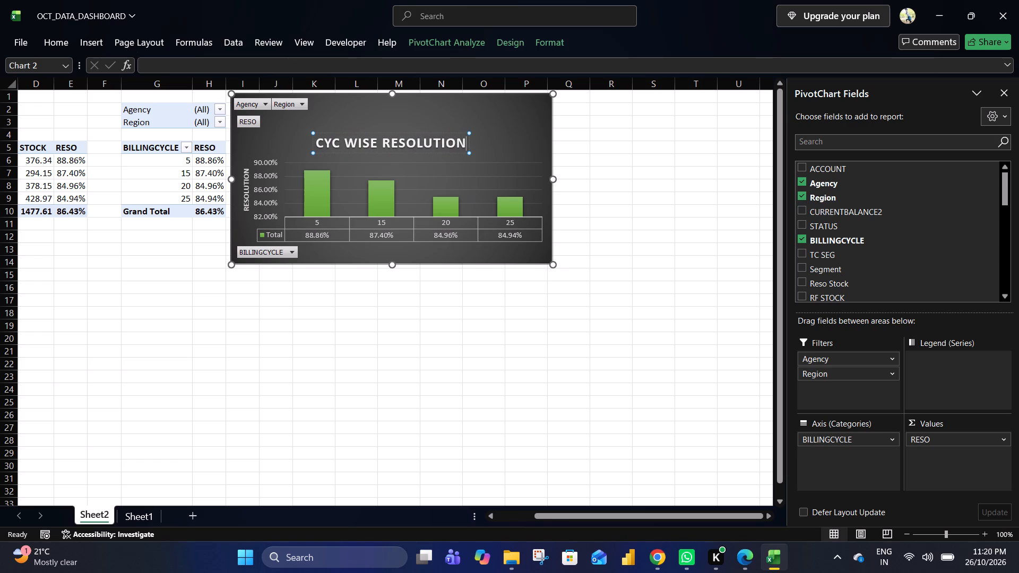
{"action": "left_click", "coordinate": [604, 173]}
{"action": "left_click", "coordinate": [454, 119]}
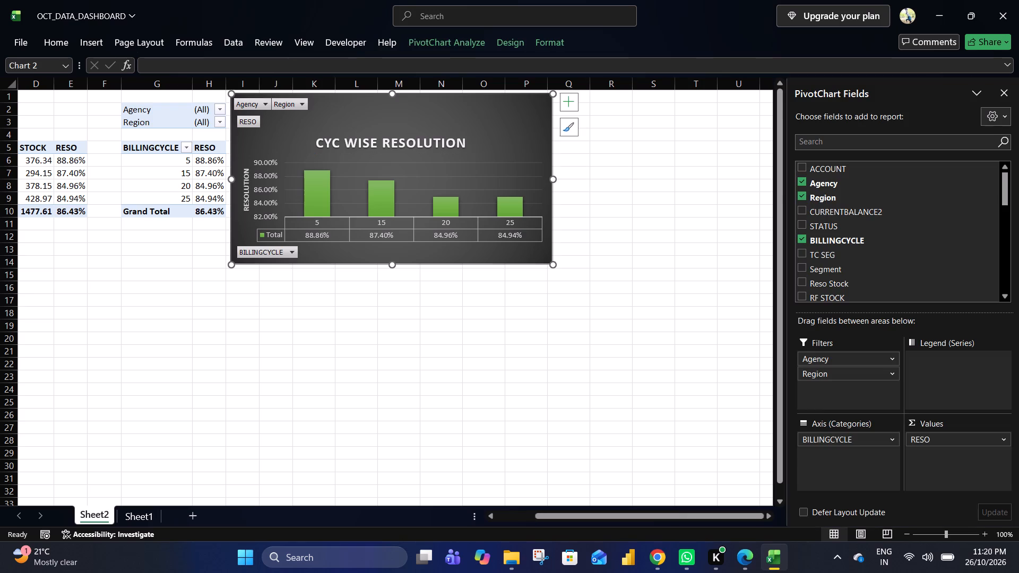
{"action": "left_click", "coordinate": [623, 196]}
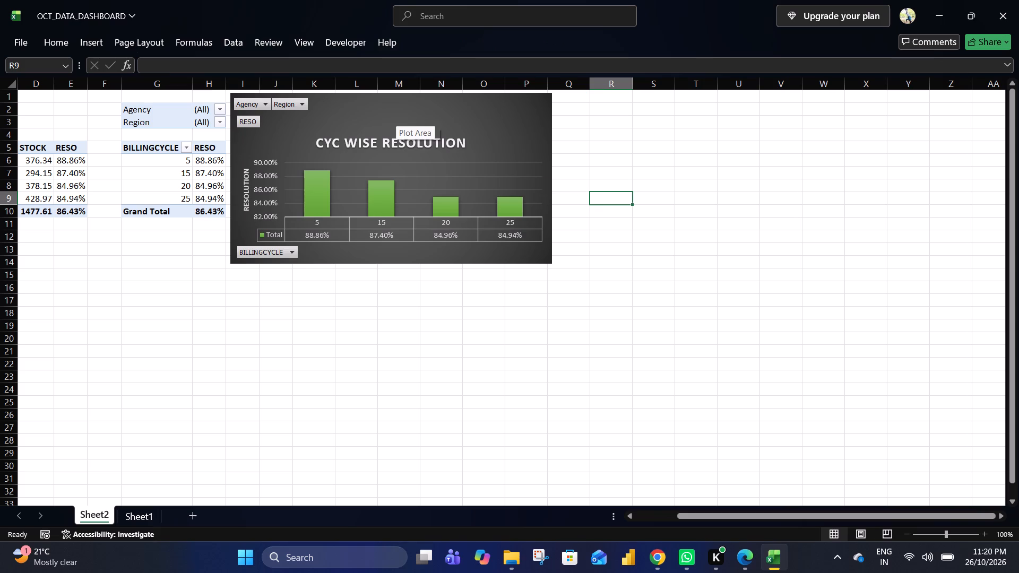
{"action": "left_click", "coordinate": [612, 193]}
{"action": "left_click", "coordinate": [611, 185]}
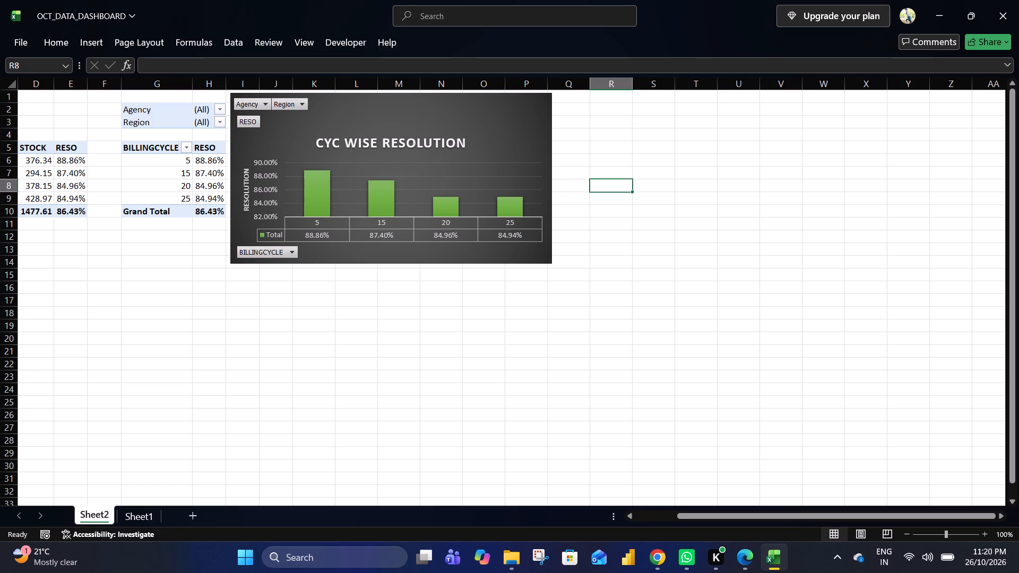